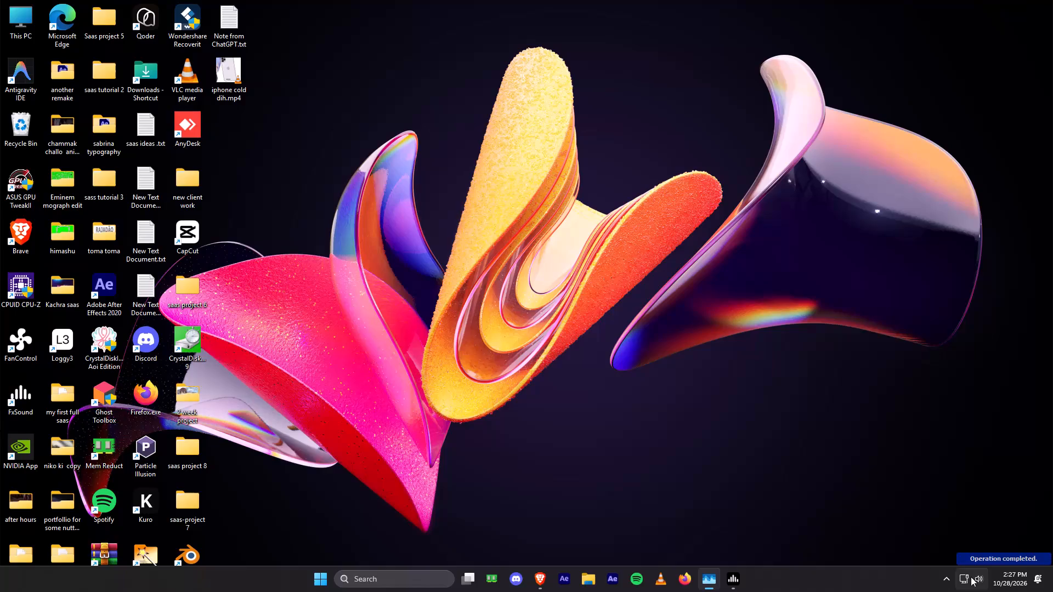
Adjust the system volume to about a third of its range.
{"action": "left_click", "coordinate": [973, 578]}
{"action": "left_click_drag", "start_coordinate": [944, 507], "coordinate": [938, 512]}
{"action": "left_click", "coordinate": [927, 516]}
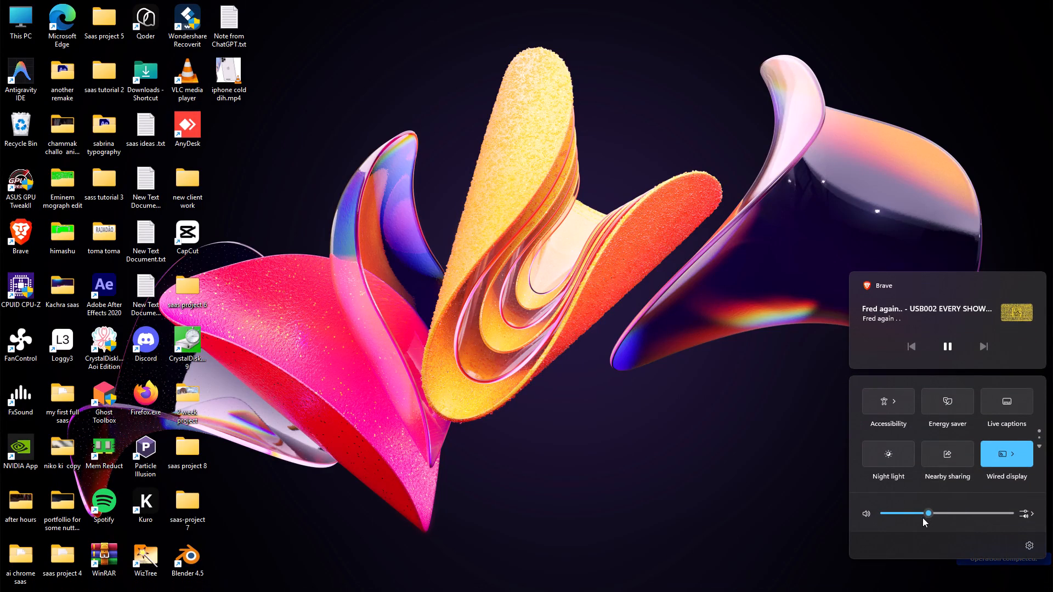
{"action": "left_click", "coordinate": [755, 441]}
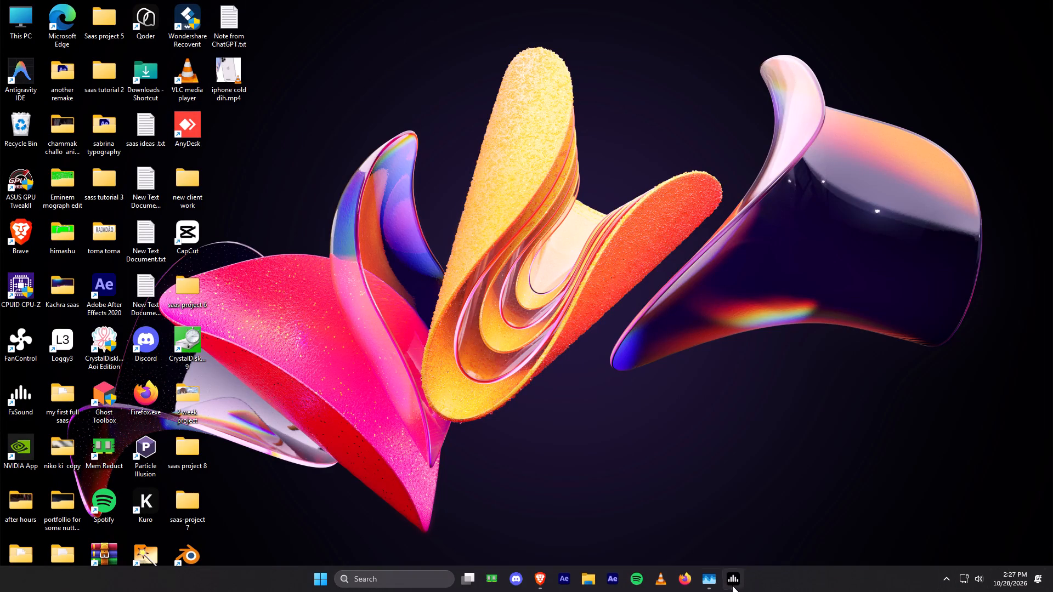
Launch Adobe After Effects 2020.
{"action": "left_click", "coordinate": [703, 535]}
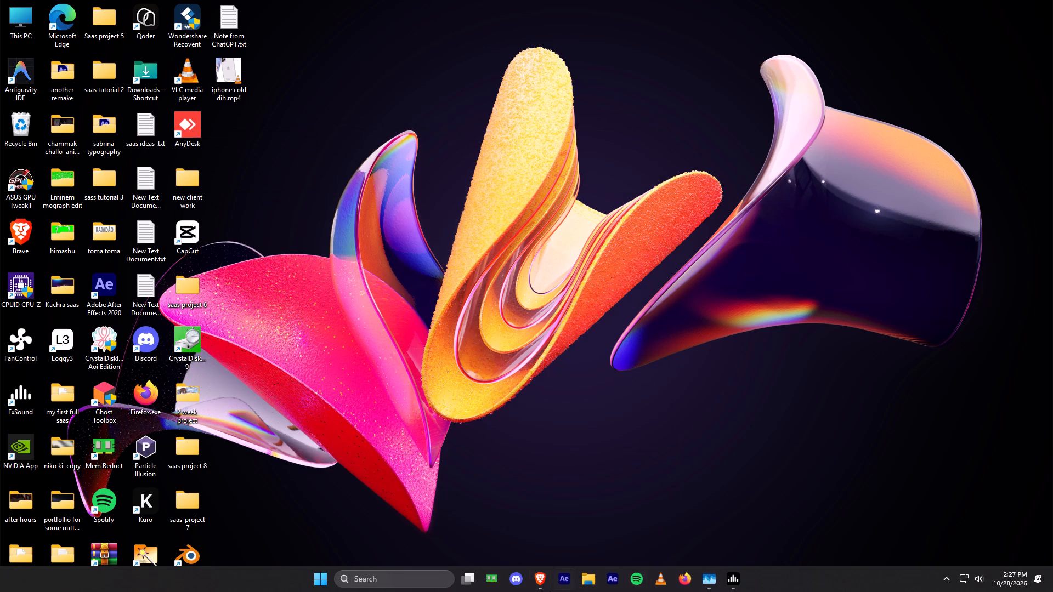
{"action": "left_click", "coordinate": [570, 581]}
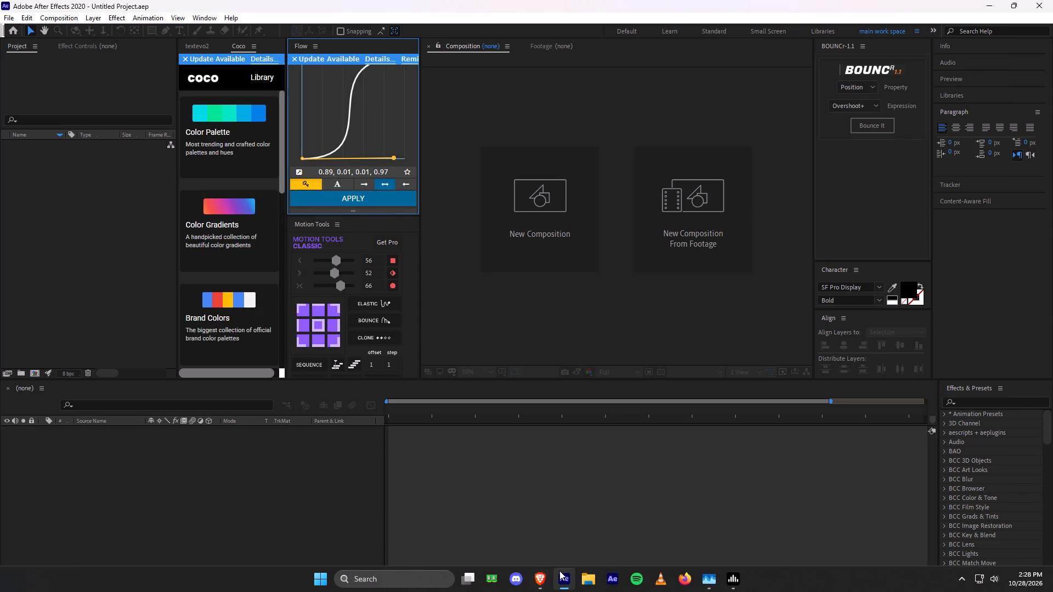
Try to open the home screen to reach the recent projects.
{"action": "left_click", "coordinate": [10, 28]}
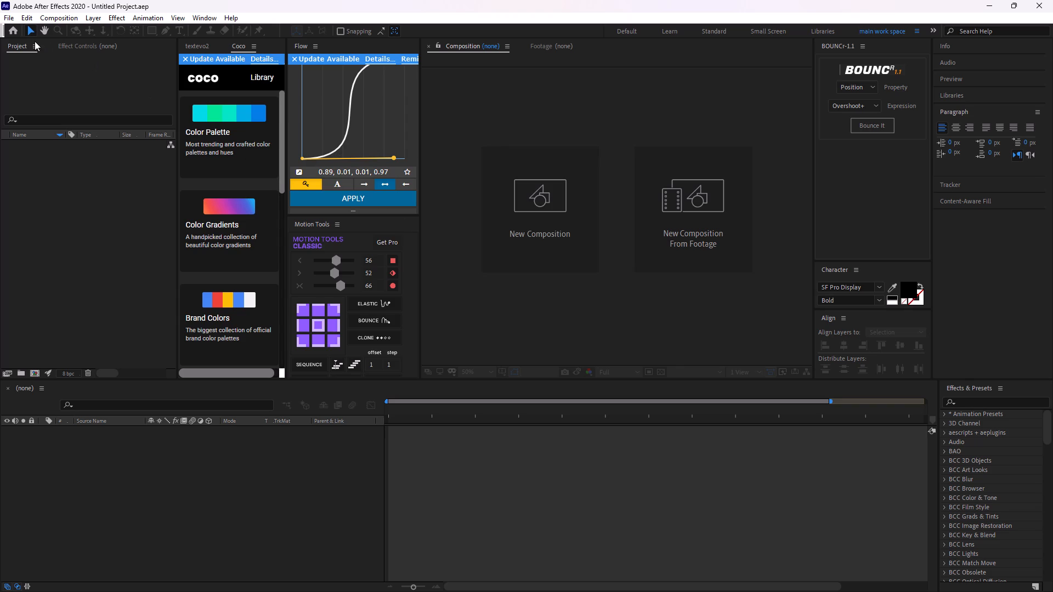
{"action": "left_click", "coordinate": [7, 31]}
{"action": "left_click", "coordinate": [14, 31]}
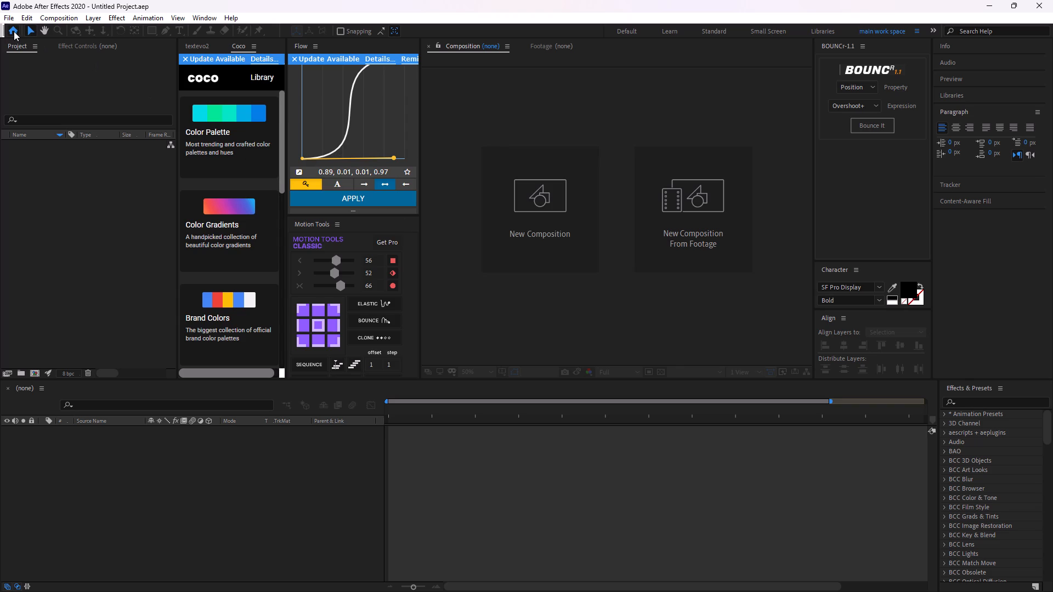
{"action": "double_click", "coordinate": [14, 31]}
{"action": "left_click", "coordinate": [467, 476]}
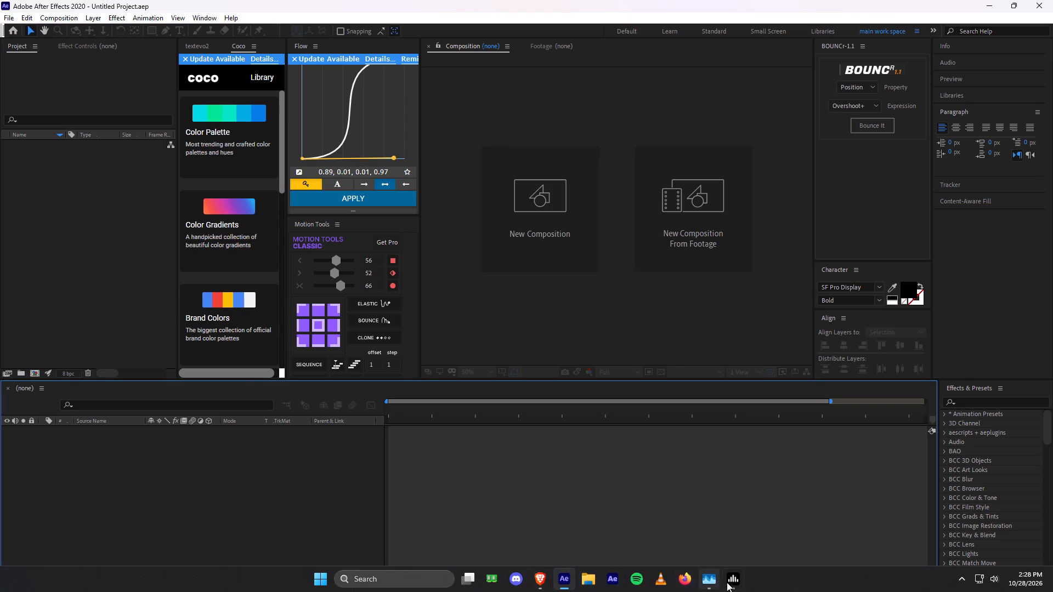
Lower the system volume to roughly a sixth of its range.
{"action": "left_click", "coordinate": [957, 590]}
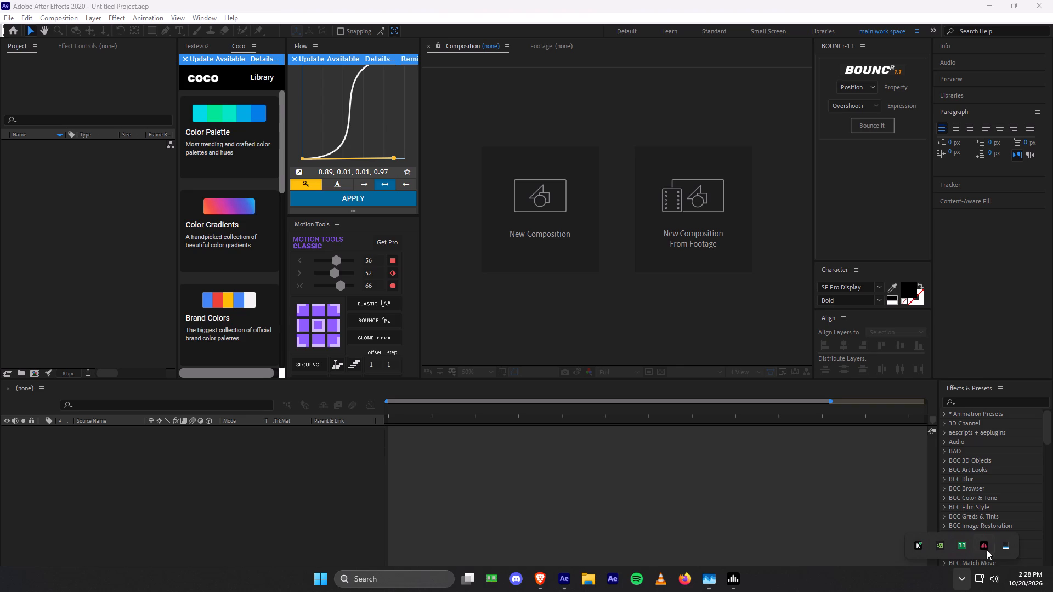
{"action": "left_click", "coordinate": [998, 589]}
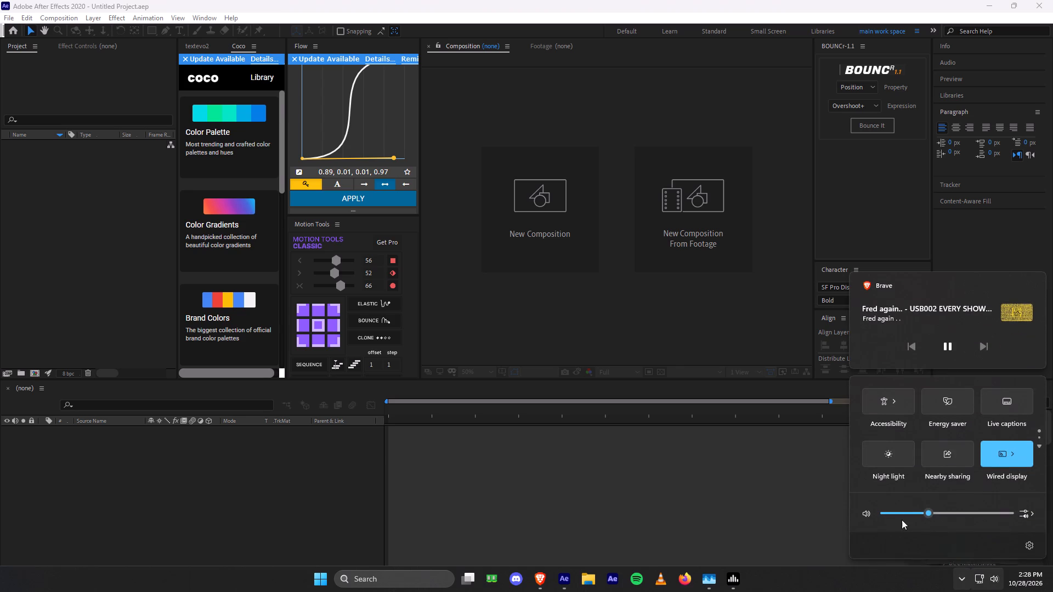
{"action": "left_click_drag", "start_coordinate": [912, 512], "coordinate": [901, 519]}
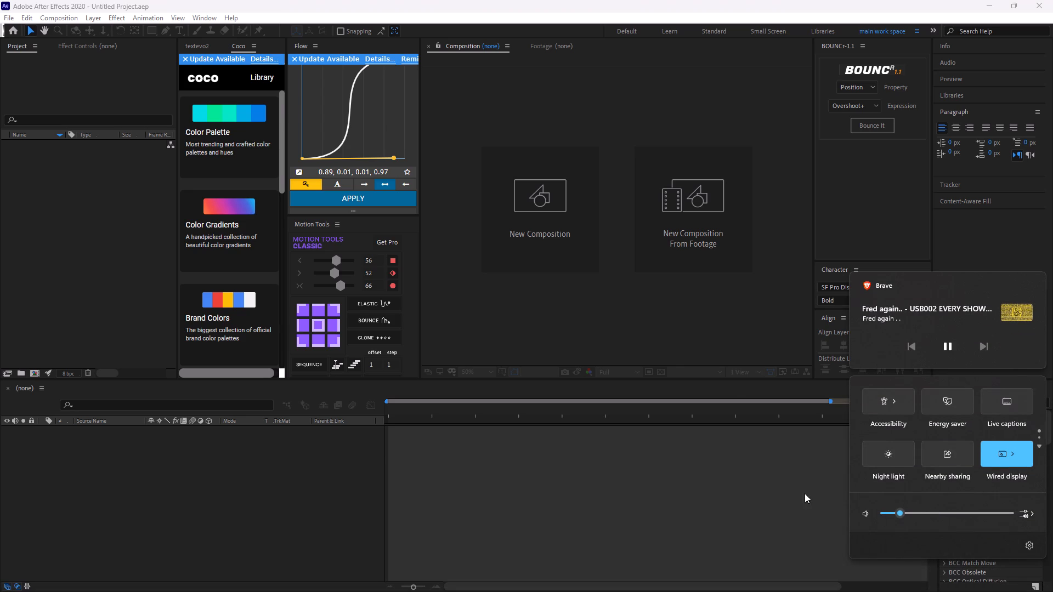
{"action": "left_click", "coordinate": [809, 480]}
Open the auto-saved project Instantly auto-save 2.aep.
{"action": "left_click", "coordinate": [359, 207]}
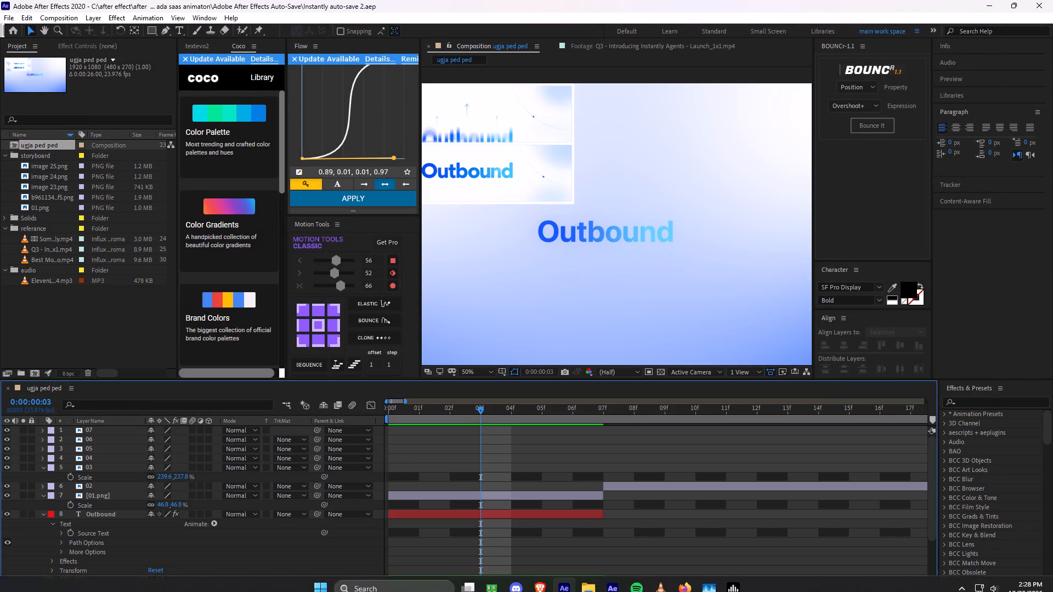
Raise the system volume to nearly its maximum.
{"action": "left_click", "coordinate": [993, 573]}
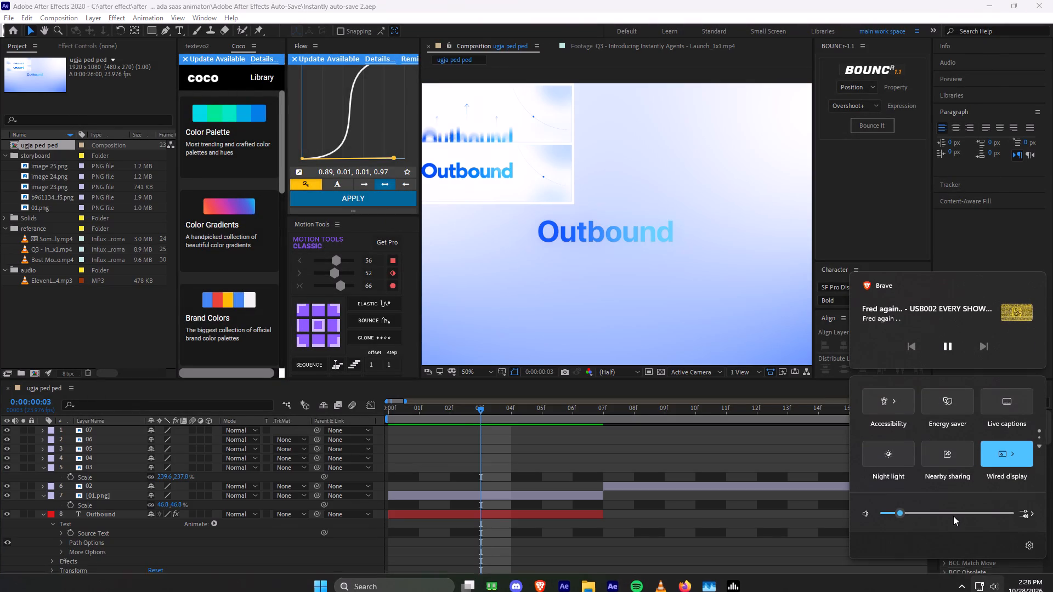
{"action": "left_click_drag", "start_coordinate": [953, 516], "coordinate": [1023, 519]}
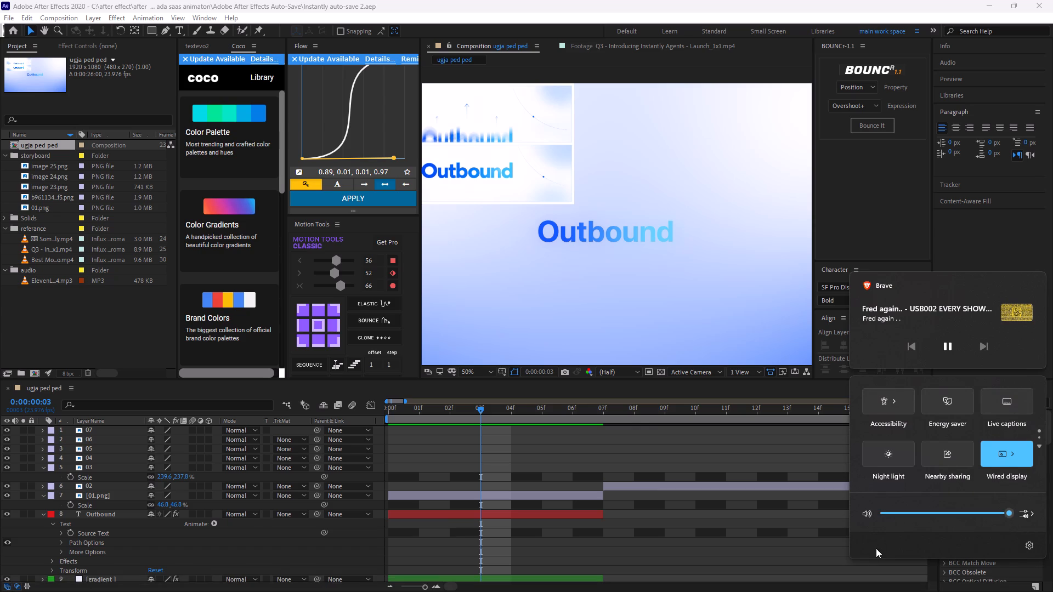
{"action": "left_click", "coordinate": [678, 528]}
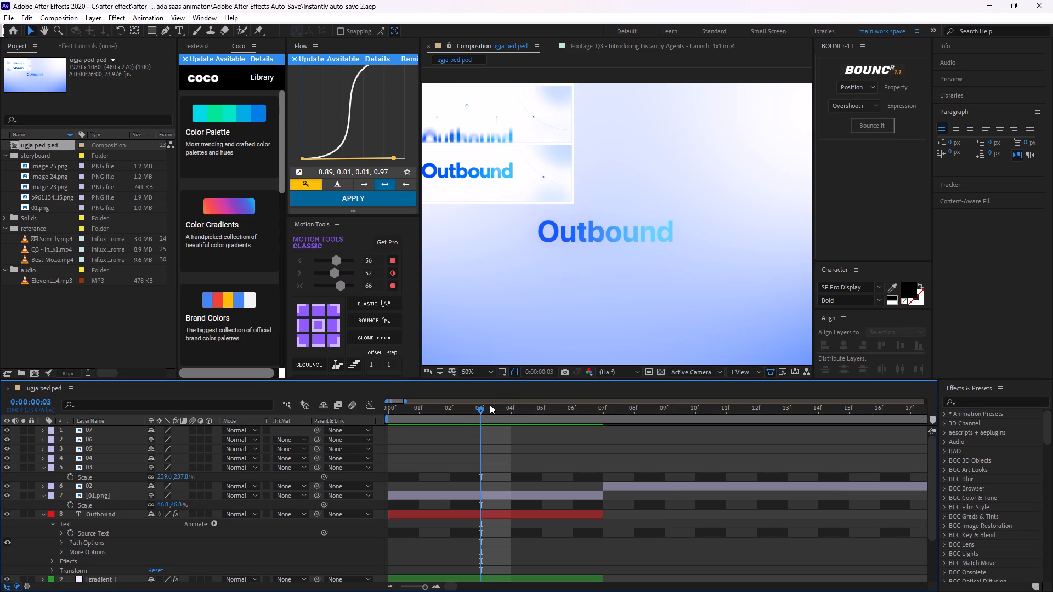
Move the current time to 0:00:00:02 in the ugja ped ped composition.
{"action": "left_click_drag", "start_coordinate": [485, 408], "coordinate": [449, 498]}
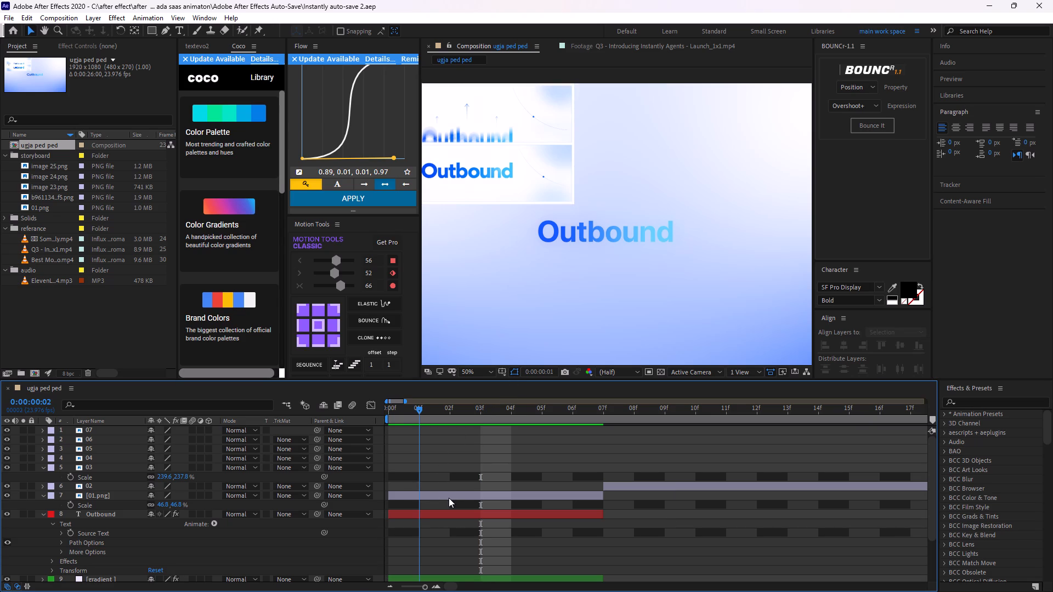
{"action": "left_click_drag", "start_coordinate": [449, 498], "coordinate": [449, 532]}
{"action": "left_click_drag", "start_coordinate": [449, 532], "coordinate": [449, 532]}
{"action": "middle_click_drag", "start_coordinate": [549, 519], "coordinate": [570, 473]}
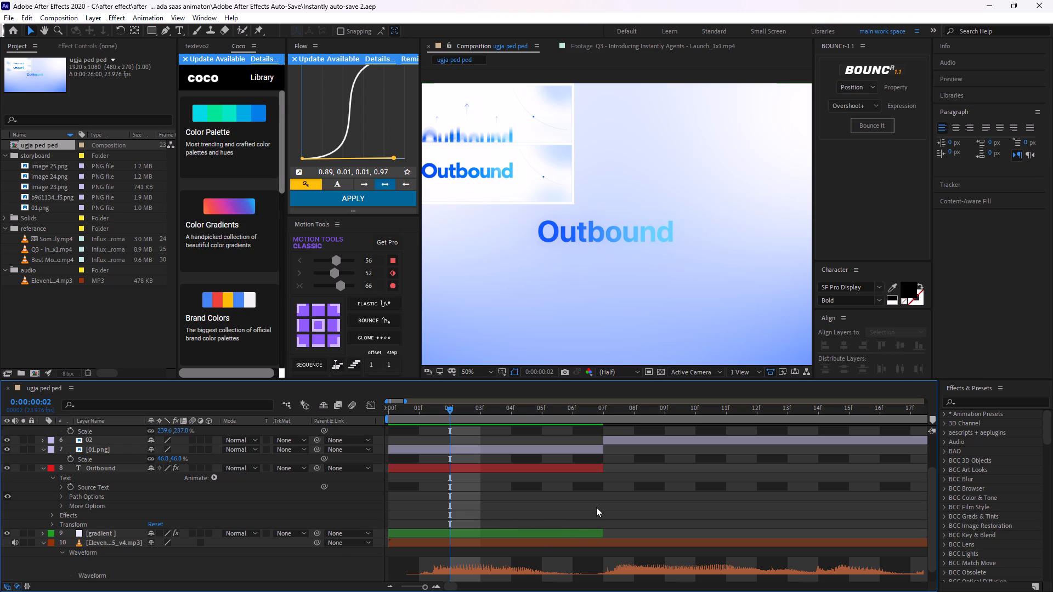
Lower the system volume to about 38.
{"action": "left_click", "coordinate": [1000, 581]}
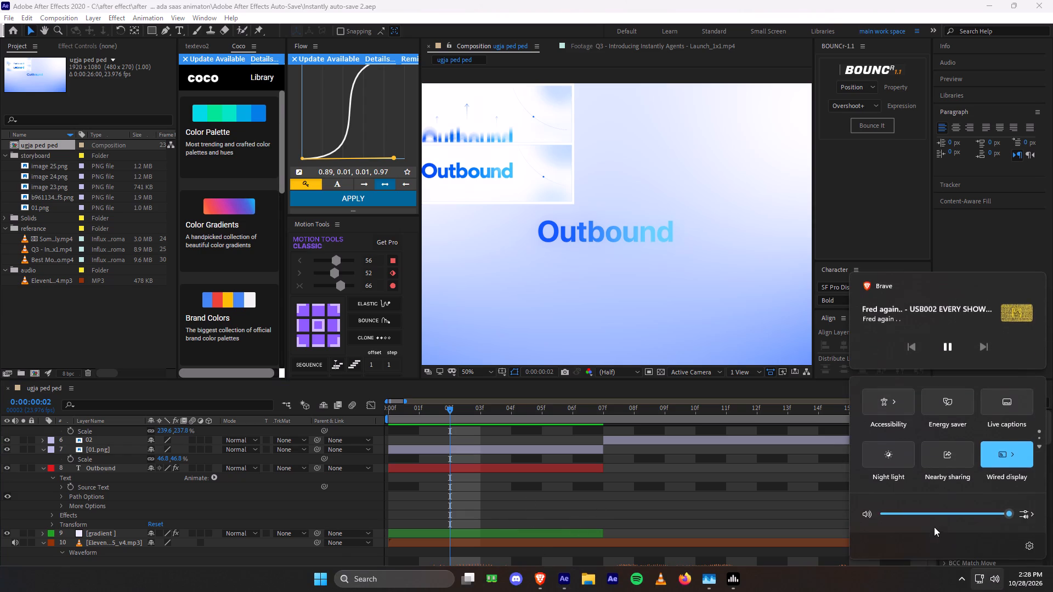
{"action": "left_click", "coordinate": [933, 508]}
{"action": "left_click_drag", "start_coordinate": [926, 512], "coordinate": [931, 519]}
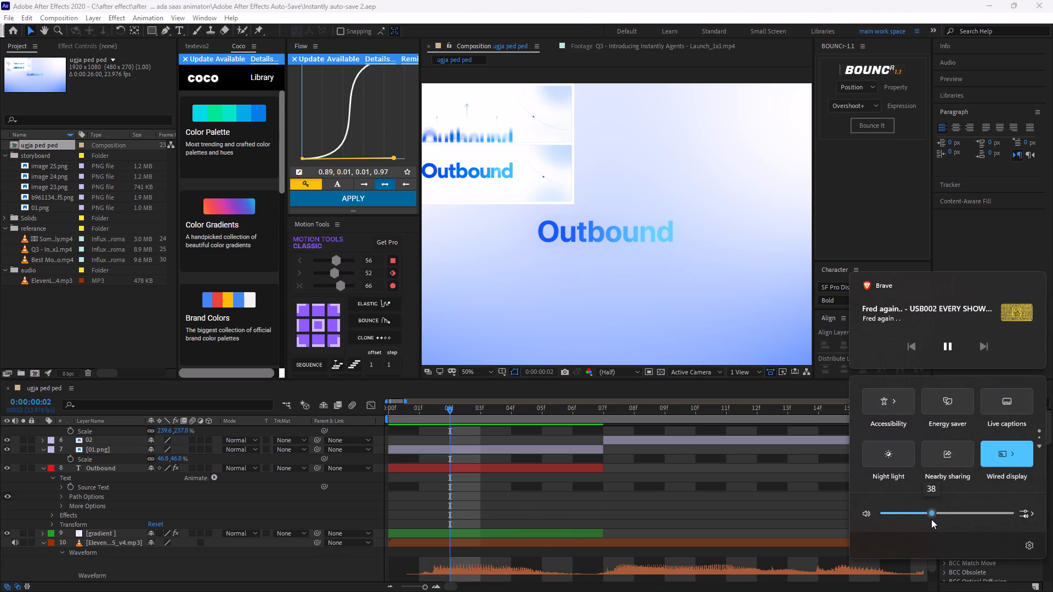
{"action": "left_click_drag", "start_coordinate": [931, 519], "coordinate": [929, 522]}
{"action": "left_click", "coordinate": [773, 523]}
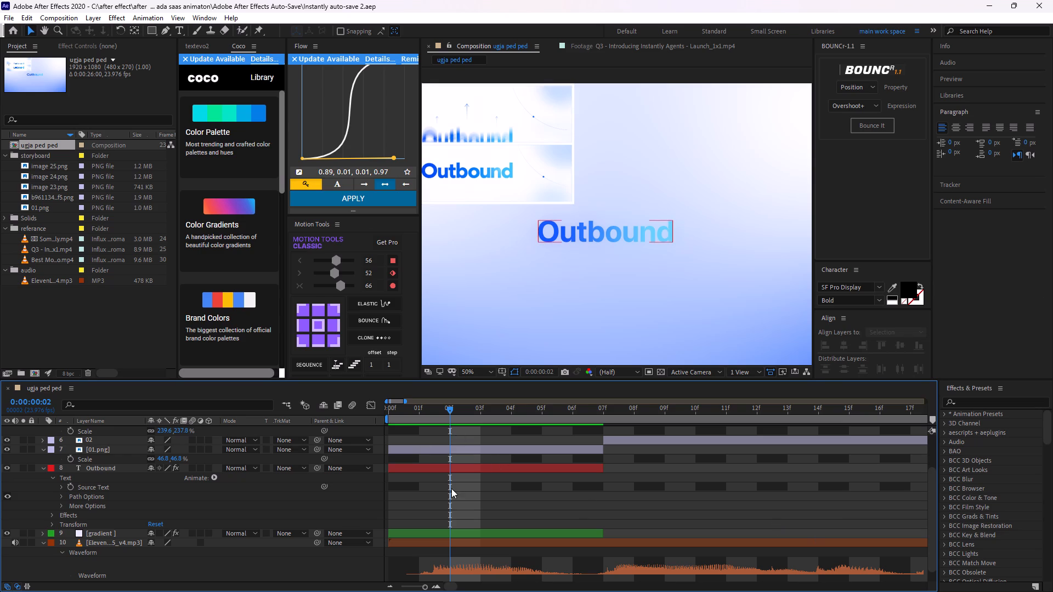
Fit the composition in the viewer and bring up the gradient layer's 4-Color Gradient effect controls.
{"action": "middle_click_drag", "start_coordinate": [603, 257], "coordinate": [647, 252]}
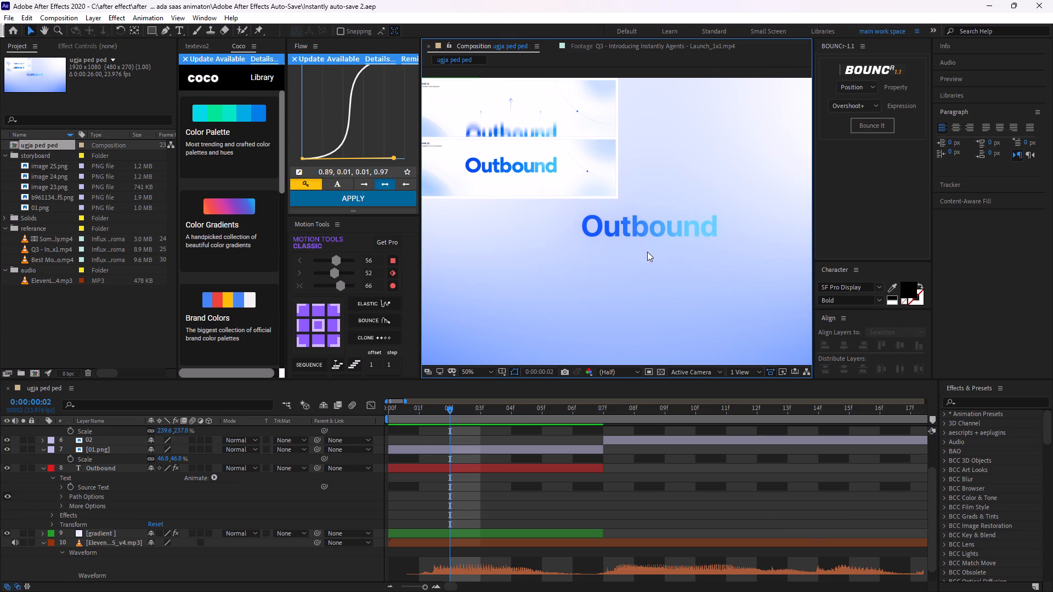
{"action": "left_click", "coordinate": [478, 377]}
{"action": "left_click", "coordinate": [483, 383]}
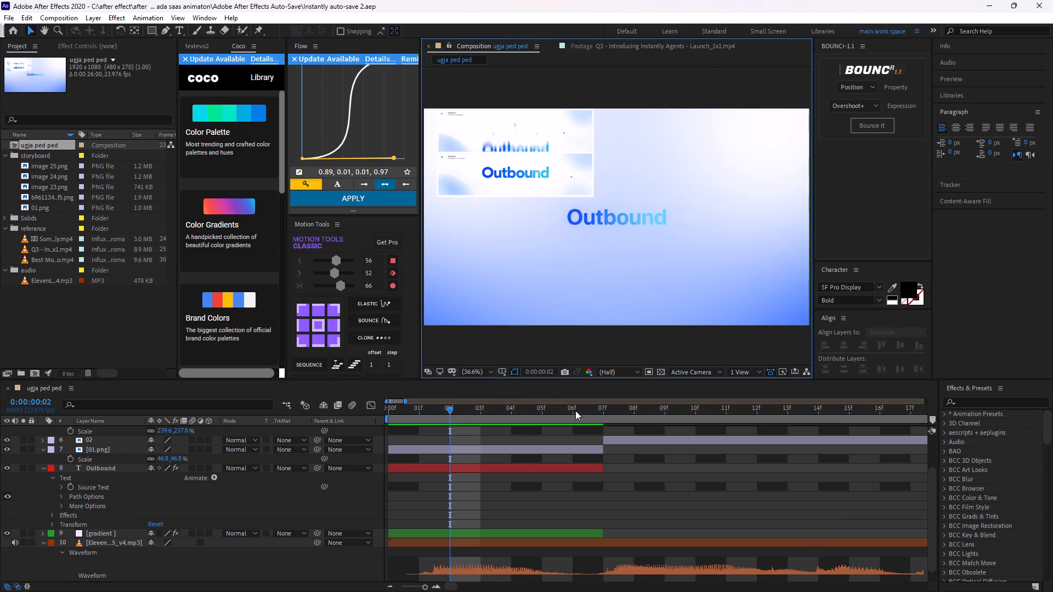
{"action": "left_click", "coordinate": [553, 481]}
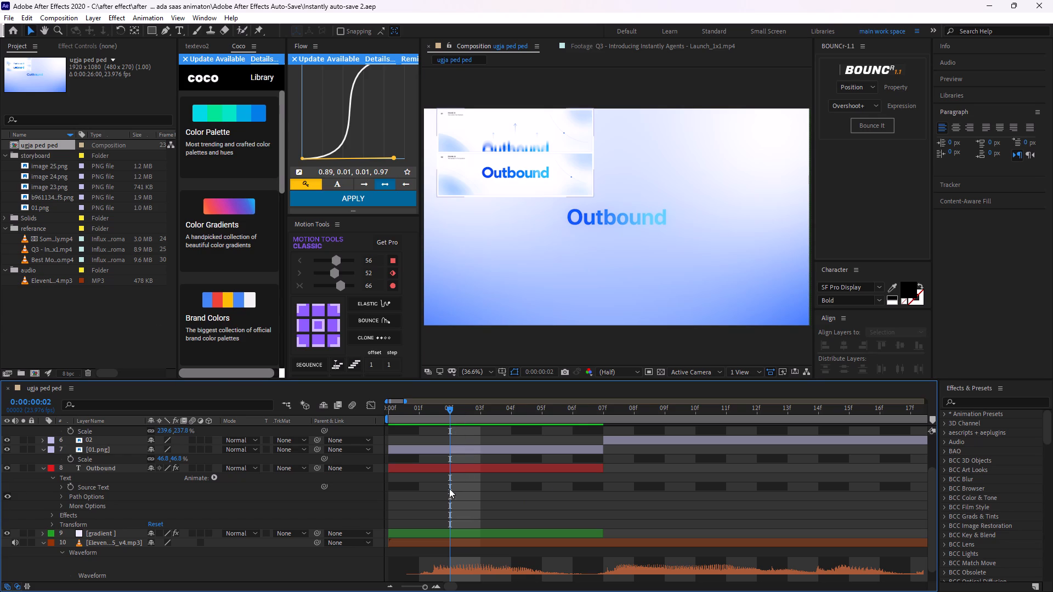
{"action": "left_click", "coordinate": [458, 465]}
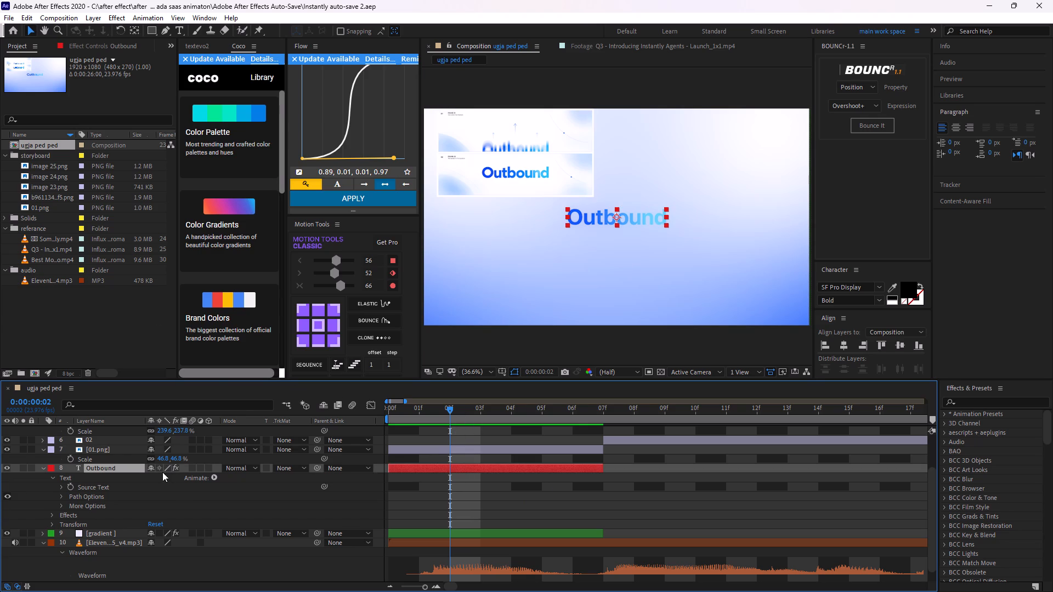
{"action": "middle_click_drag", "start_coordinate": [480, 499], "coordinate": [491, 480]}
{"action": "left_click", "coordinate": [480, 524]}
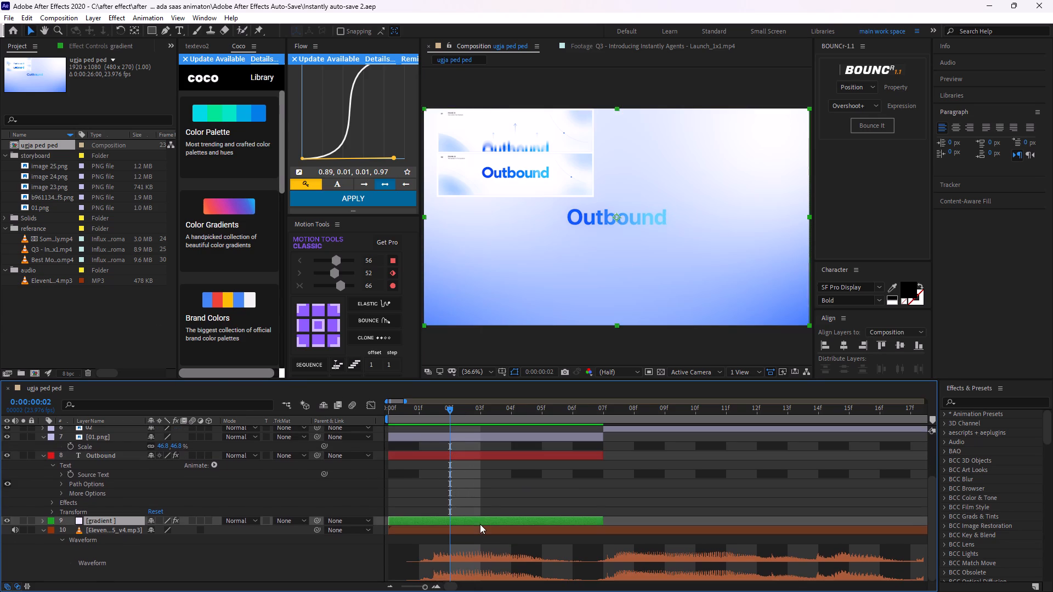
{"action": "left_click", "coordinate": [77, 43]}
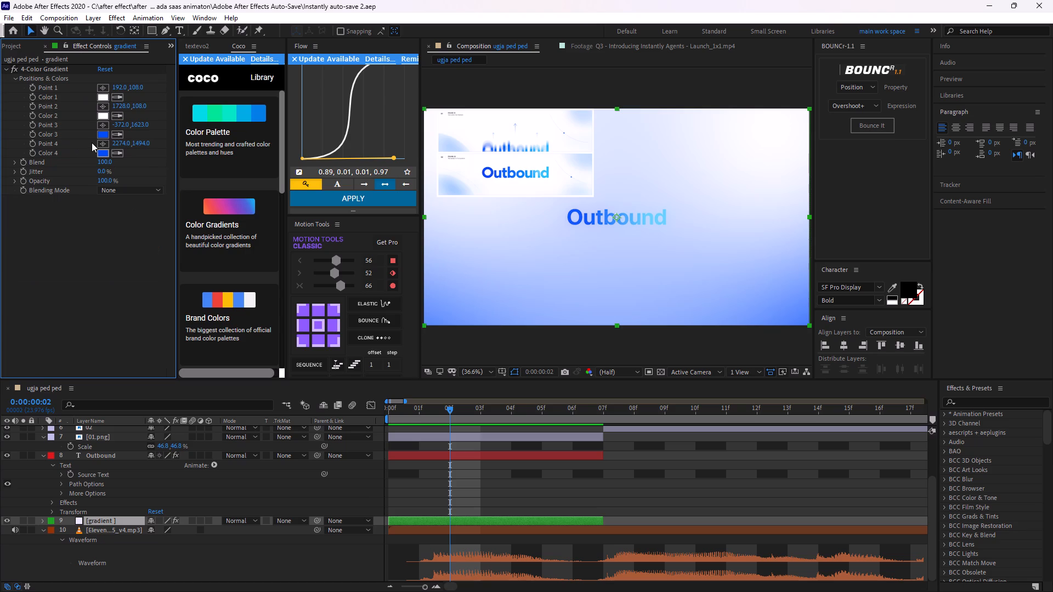
{"action": "left_click", "coordinate": [46, 66]}
Move Point 3 of the 4-Color Gradient just below the composition's lower-left corner, at about 24, 1149.
{"action": "scroll", "coordinate": [661, 276], "scroll_direction": "down", "scroll_amount": 1}
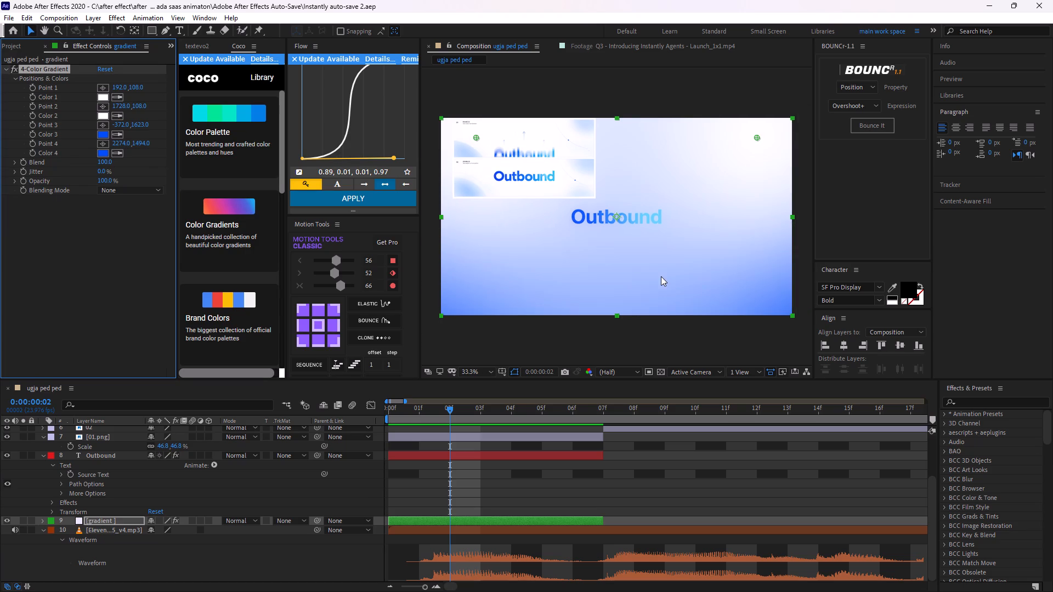
{"action": "scroll", "coordinate": [648, 293], "scroll_direction": "down", "scroll_amount": 3}
{"action": "scroll", "coordinate": [639, 277], "scroll_direction": "up", "scroll_amount": 1}
{"action": "scroll", "coordinate": [638, 275], "scroll_direction": "down", "scroll_amount": 1}
{"action": "scroll", "coordinate": [638, 275], "scroll_direction": "up", "scroll_amount": 1}
{"action": "scroll", "coordinate": [638, 274], "scroll_direction": "down", "scroll_amount": 1}
{"action": "scroll", "coordinate": [637, 273], "scroll_direction": "up", "scroll_amount": 3}
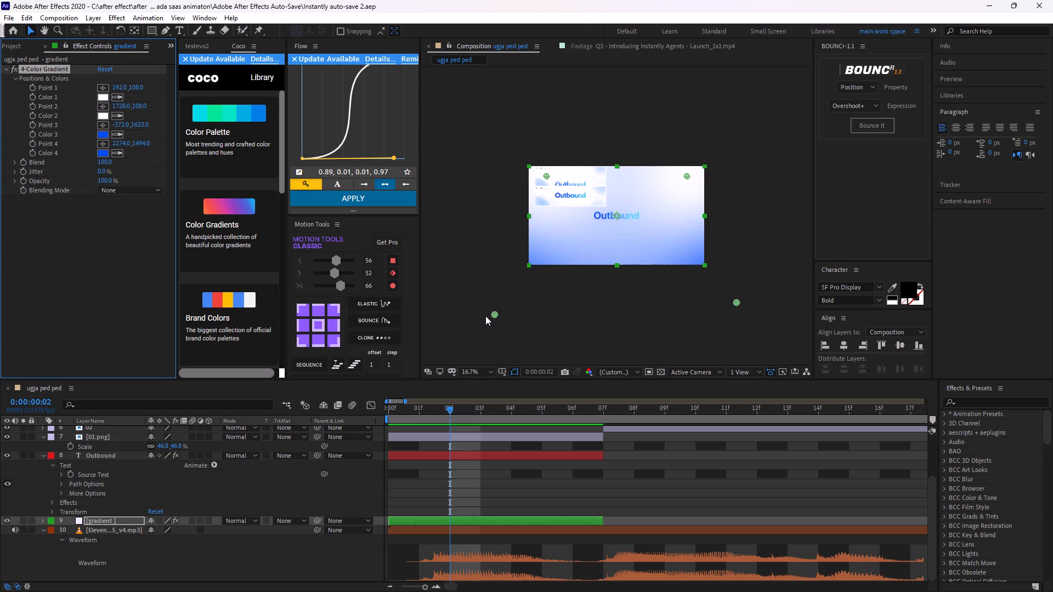
{"action": "left_click_drag", "start_coordinate": [494, 316], "coordinate": [533, 267]}
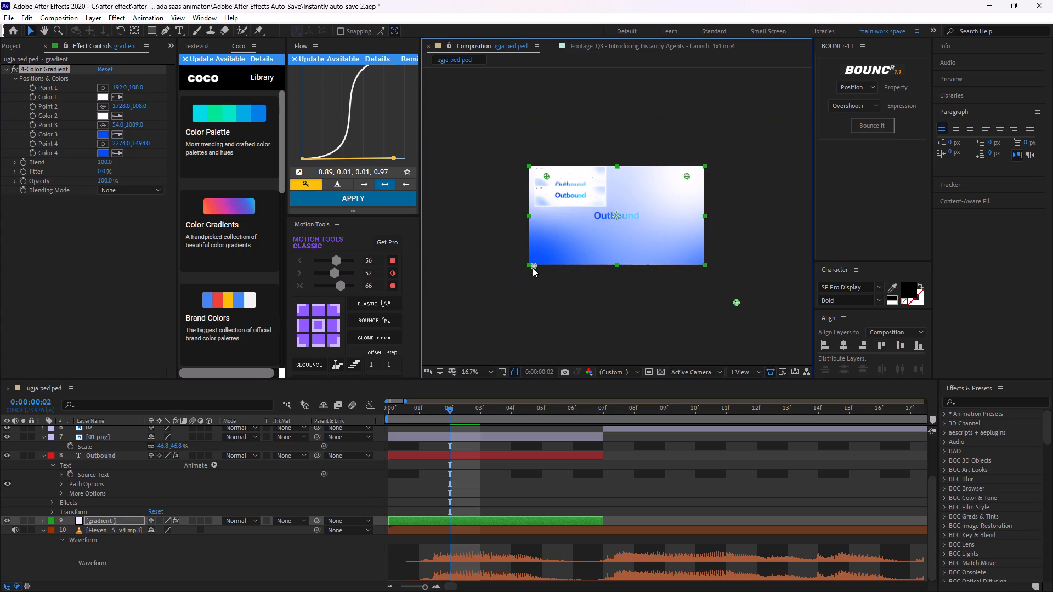
{"action": "left_click_drag", "start_coordinate": [533, 267], "coordinate": [530, 273]}
Turn on keyframing for Point 3 and Point 4 of the 4-Color Gradient at 0:00:00:02.
{"action": "middle_click_drag", "start_coordinate": [664, 260], "coordinate": [653, 210]}
{"action": "scroll", "coordinate": [653, 210], "scroll_direction": "up", "scroll_amount": 1}
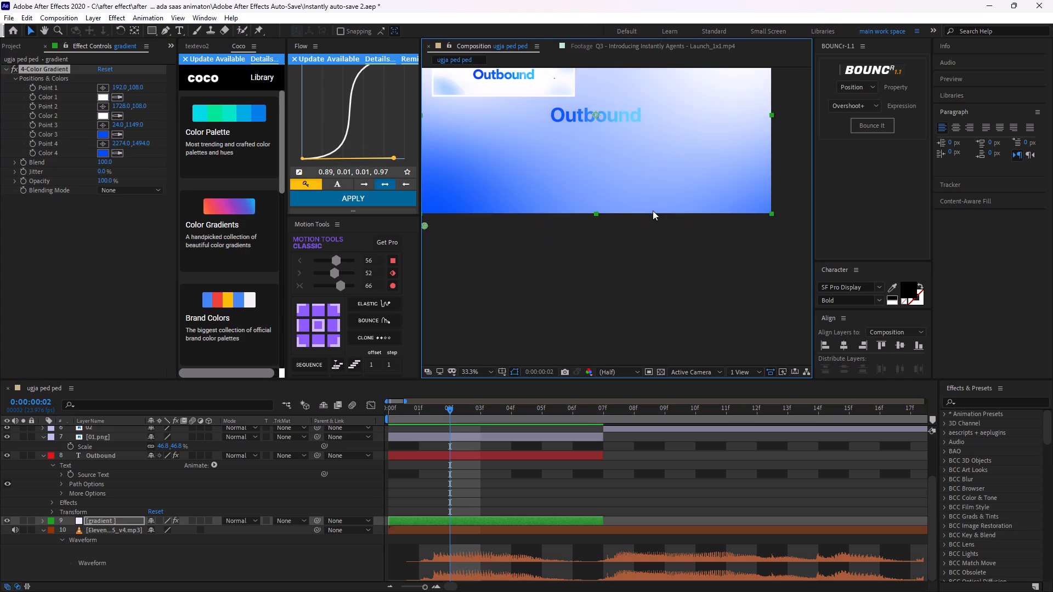
{"action": "scroll", "coordinate": [652, 229], "scroll_direction": "down", "scroll_amount": 1}
{"action": "scroll", "coordinate": [650, 230], "scroll_direction": "up", "scroll_amount": 1}
{"action": "scroll", "coordinate": [650, 231], "scroll_direction": "down", "scroll_amount": 2}
{"action": "scroll", "coordinate": [649, 231], "scroll_direction": "up", "scroll_amount": 1}
{"action": "scroll", "coordinate": [649, 231], "scroll_direction": "down", "scroll_amount": 1}
{"action": "middle_click_drag", "start_coordinate": [635, 208], "coordinate": [647, 234]}
{"action": "scroll", "coordinate": [591, 264], "scroll_direction": "up", "scroll_amount": 1}
{"action": "middle_click_drag", "start_coordinate": [578, 265], "coordinate": [583, 265]}
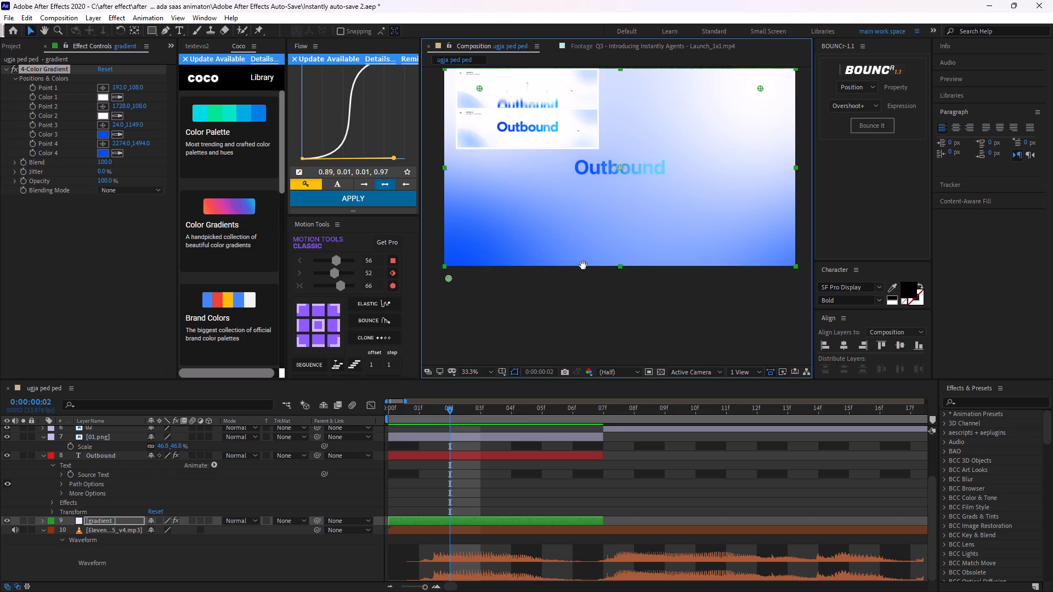
{"action": "middle_click_drag", "start_coordinate": [583, 265], "coordinate": [616, 258]}
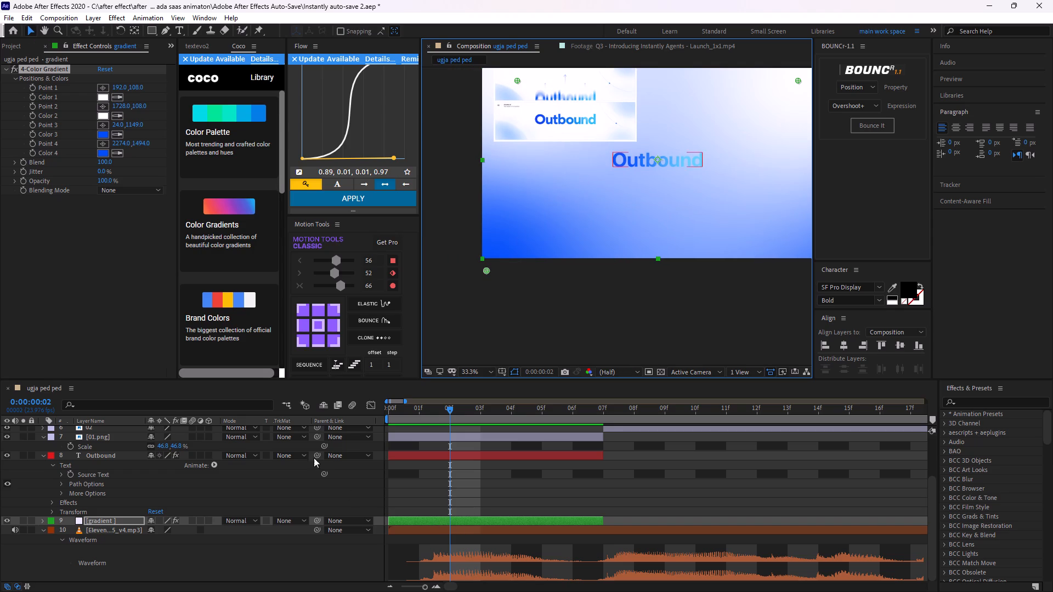
{"action": "left_click", "coordinate": [33, 126]}
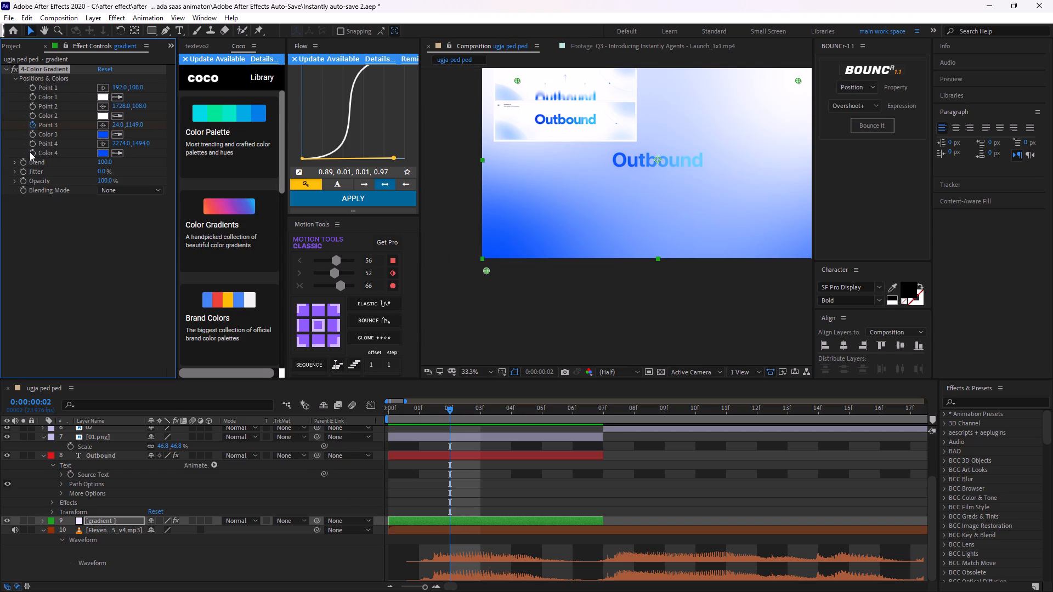
{"action": "left_click", "coordinate": [36, 144]}
Reveal the gradient layer's keyframes and move the Point 3 and Point 4 keyframes to 0:00:00:00.
{"action": "left_click", "coordinate": [33, 125]}
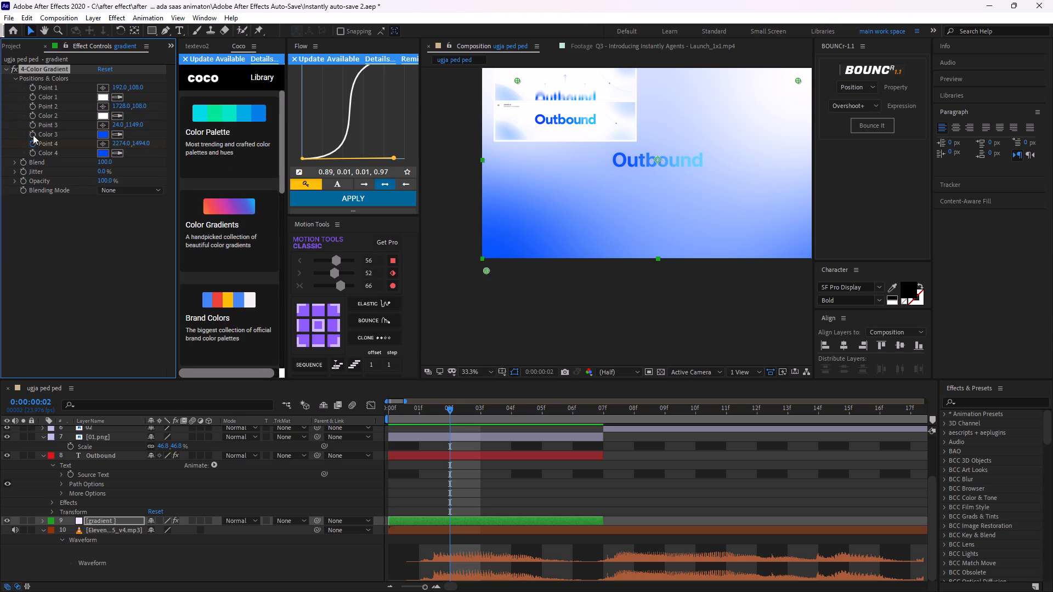
{"action": "left_click", "coordinate": [34, 122]}
{"action": "key", "text": "u"}
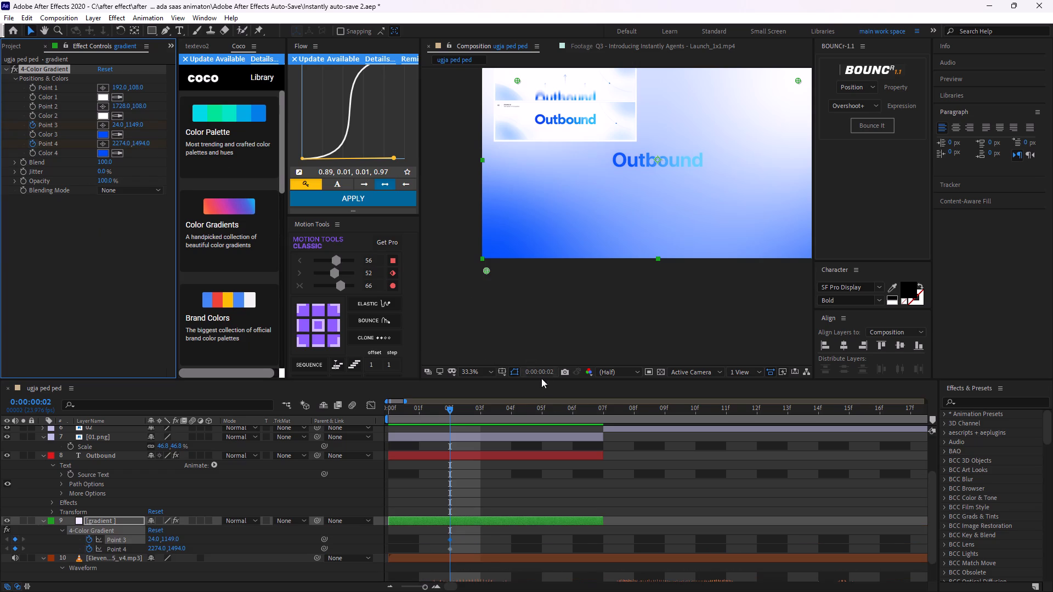
{"action": "scroll", "coordinate": [509, 505], "scroll_direction": "up", "scroll_amount": 1, "text": "alt"}
{"action": "scroll", "coordinate": [509, 505], "scroll_direction": "down", "scroll_amount": 2, "text": "alt"}
{"action": "middle_click_drag", "start_coordinate": [479, 511], "coordinate": [766, 463]}
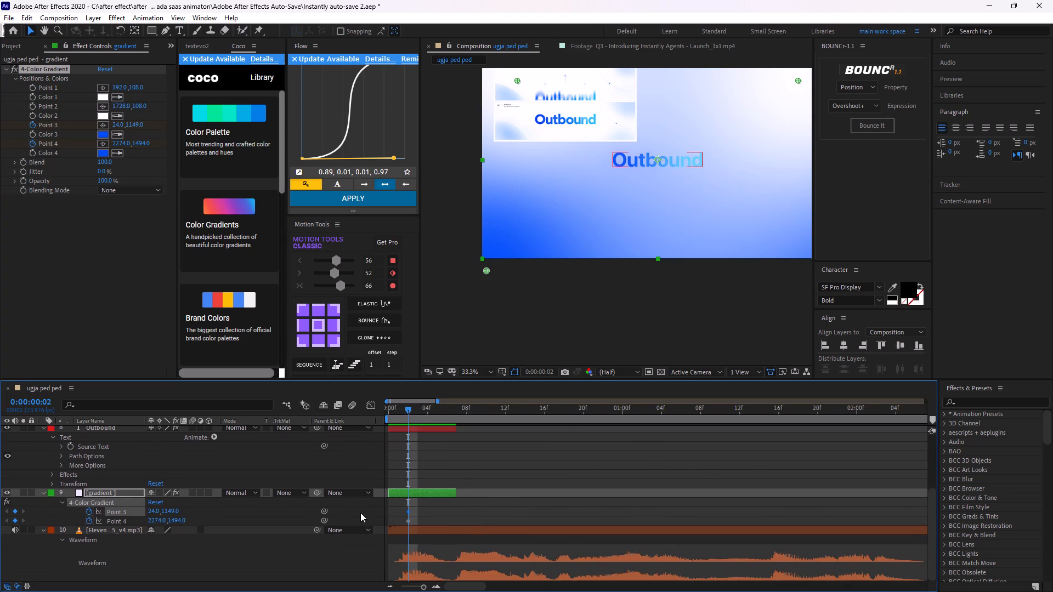
{"action": "left_click_drag", "start_coordinate": [423, 516], "coordinate": [389, 538]}
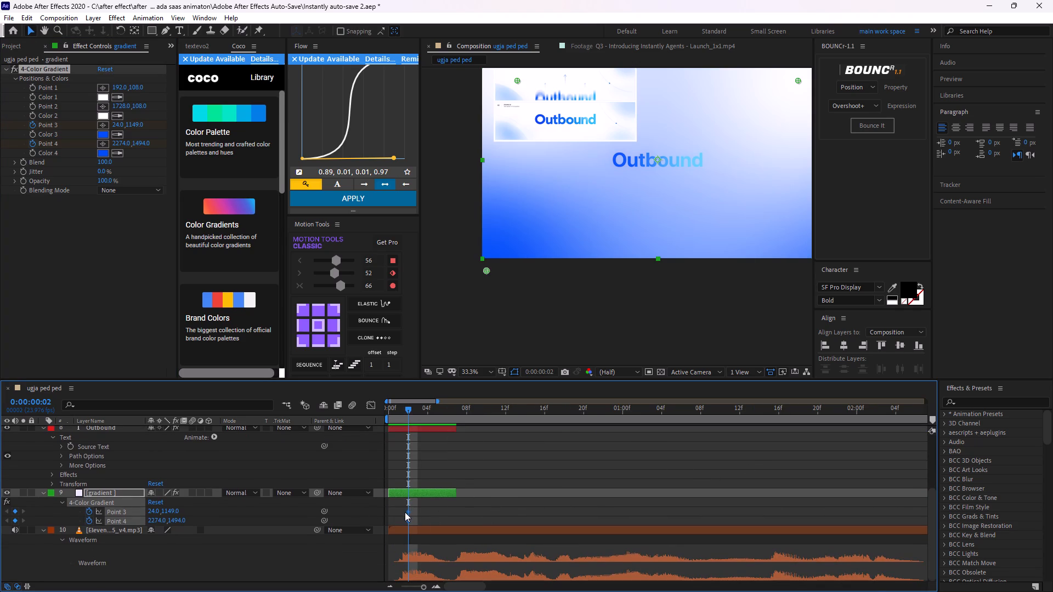
{"action": "left_click_drag", "start_coordinate": [407, 513], "coordinate": [388, 523]}
At 0:00:00:06, keyframe Point 3 at about -450, 1581 and Point 4 at about 2388, 1680, well below the composition.
{"action": "middle_click_drag", "start_coordinate": [405, 518], "coordinate": [443, 515]}
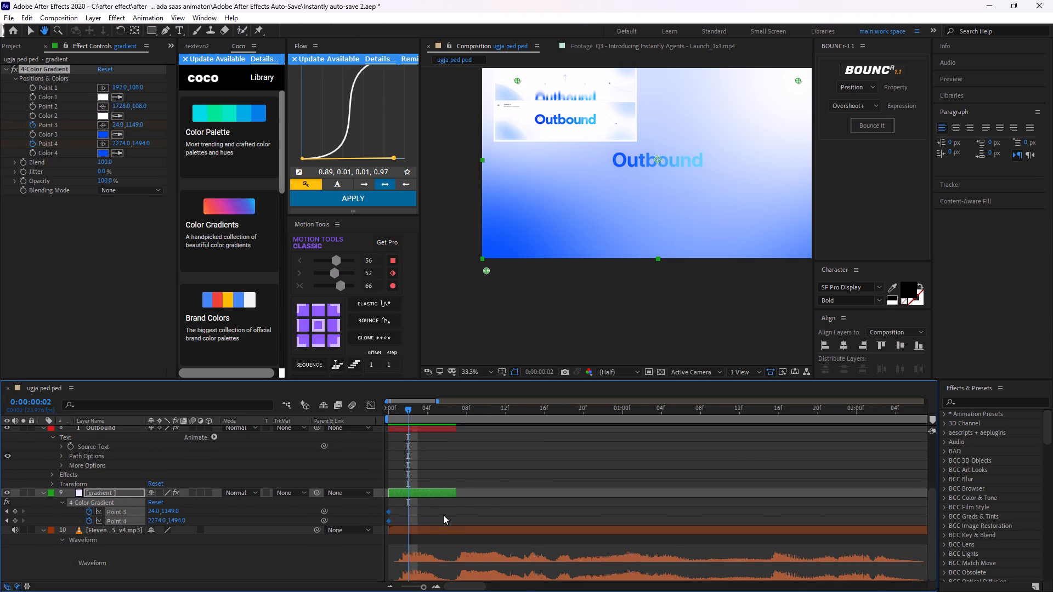
{"action": "scroll", "coordinate": [437, 508], "scroll_direction": "down", "scroll_amount": 2, "text": "alt"}
{"action": "scroll", "coordinate": [437, 508], "scroll_direction": "up", "scroll_amount": 1, "text": "alt"}
{"action": "middle_click_drag", "start_coordinate": [429, 506], "coordinate": [711, 496]}
{"action": "left_click_drag", "start_coordinate": [409, 408], "coordinate": [444, 423]}
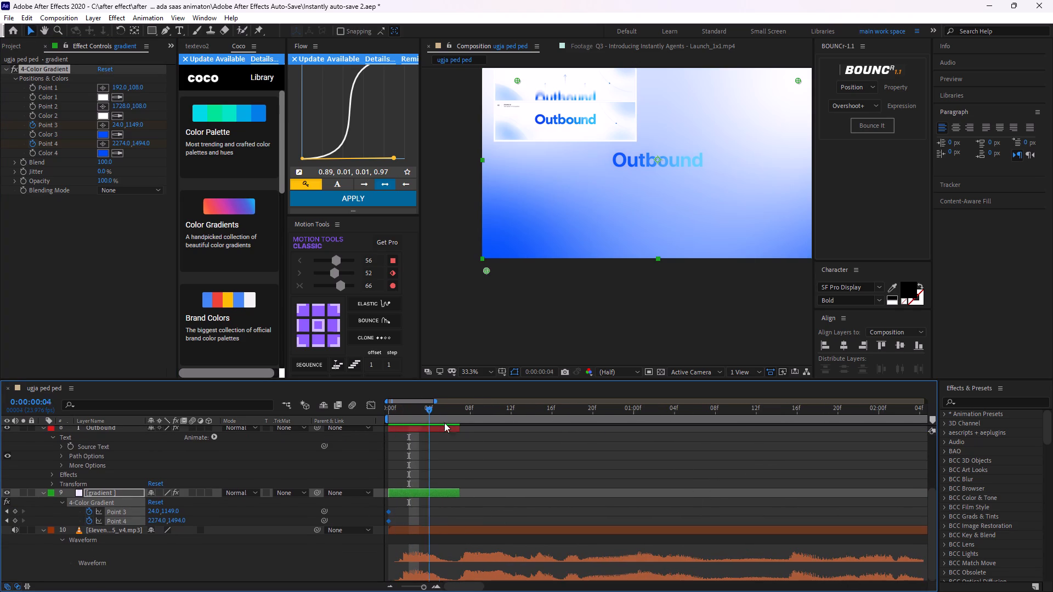
{"action": "left_click_drag", "start_coordinate": [444, 423], "coordinate": [451, 434]}
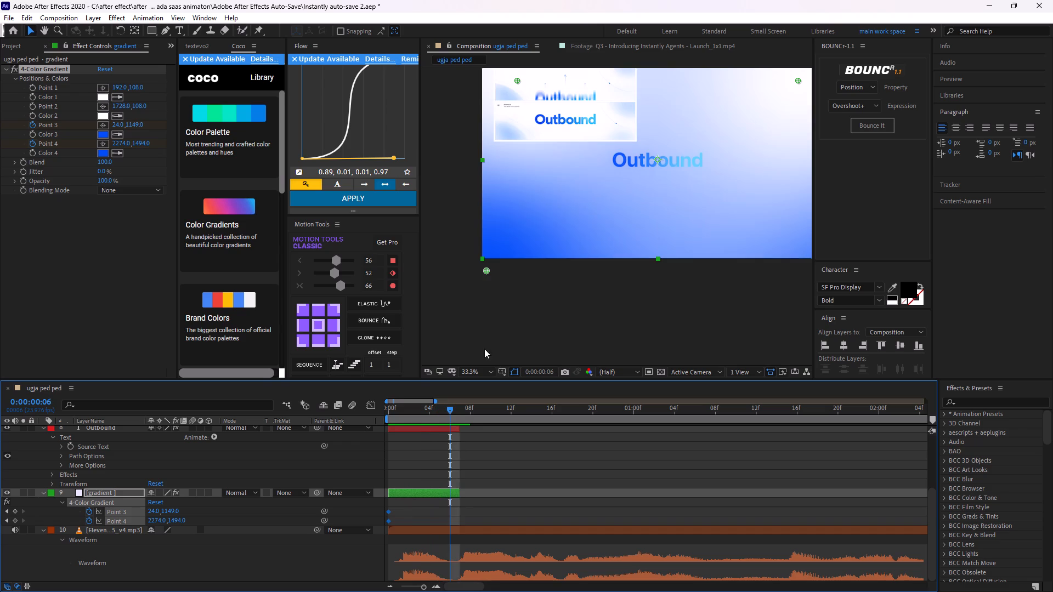
{"action": "scroll", "coordinate": [627, 155], "scroll_direction": "down", "scroll_amount": 3}
{"action": "scroll", "coordinate": [671, 189], "scroll_direction": "down", "scroll_amount": 1}
{"action": "scroll", "coordinate": [671, 189], "scroll_direction": "up", "scroll_amount": 2}
{"action": "scroll", "coordinate": [671, 189], "scroll_direction": "down", "scroll_amount": 1}
{"action": "scroll", "coordinate": [671, 189], "scroll_direction": "up", "scroll_amount": 1}
{"action": "scroll", "coordinate": [671, 189], "scroll_direction": "down", "scroll_amount": 2}
{"action": "scroll", "coordinate": [671, 189], "scroll_direction": "up", "scroll_amount": 2}
{"action": "scroll", "coordinate": [660, 212], "scroll_direction": "down", "scroll_amount": 1}
{"action": "scroll", "coordinate": [660, 212], "scroll_direction": "up", "scroll_amount": 2}
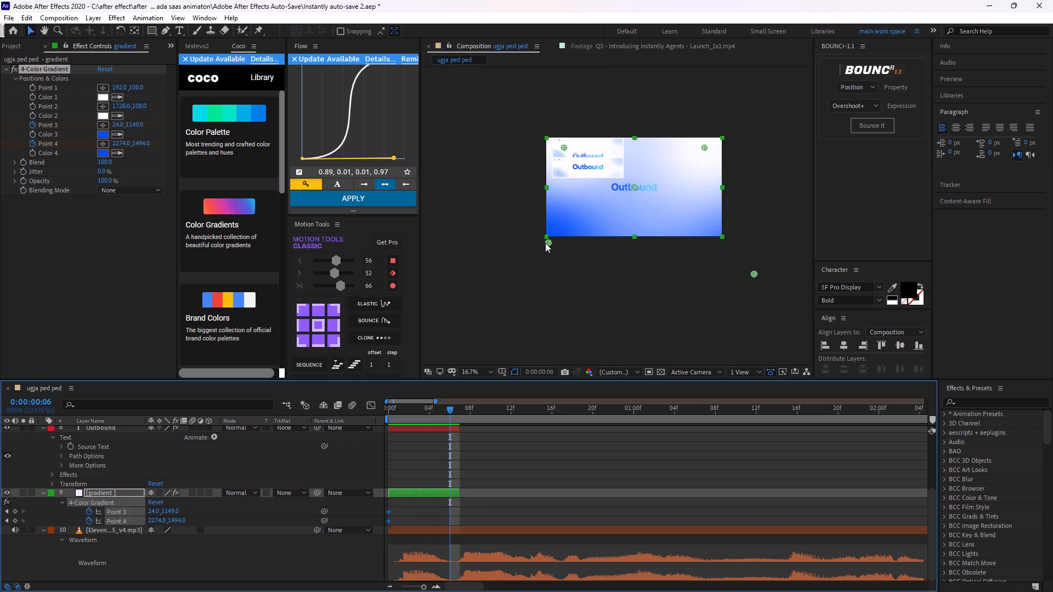
{"action": "left_click_drag", "start_coordinate": [550, 243], "coordinate": [507, 283]}
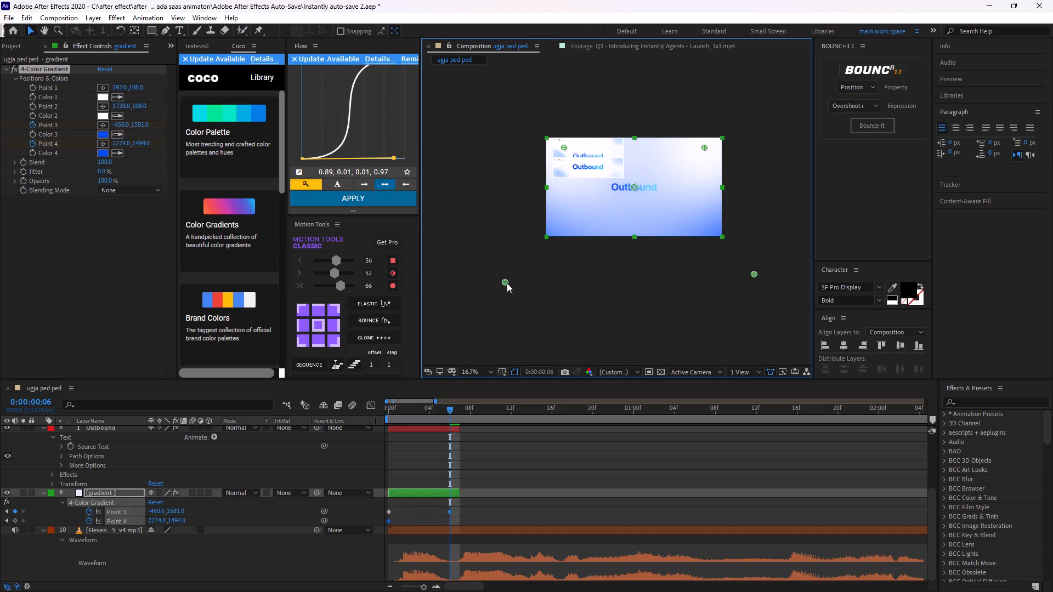
{"action": "left_click_drag", "start_coordinate": [755, 275], "coordinate": [765, 292]}
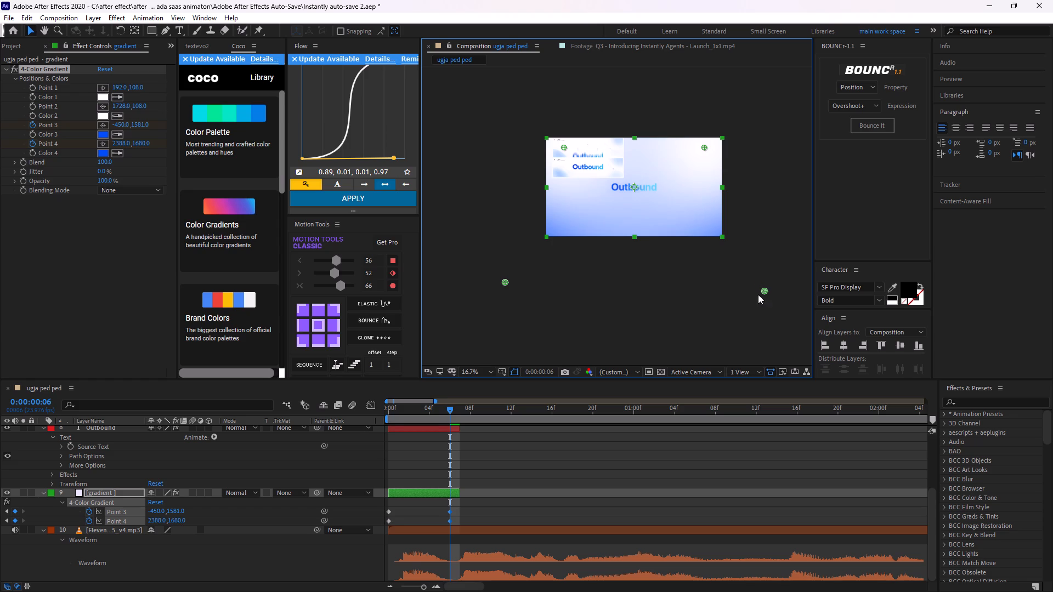
At 0:00:00:00, move Point 3 to about 6, 1053 and Point 4 to about 1914, 1044, on the composition's lower corners.
{"action": "left_click_drag", "start_coordinate": [449, 408], "coordinate": [349, 428]}
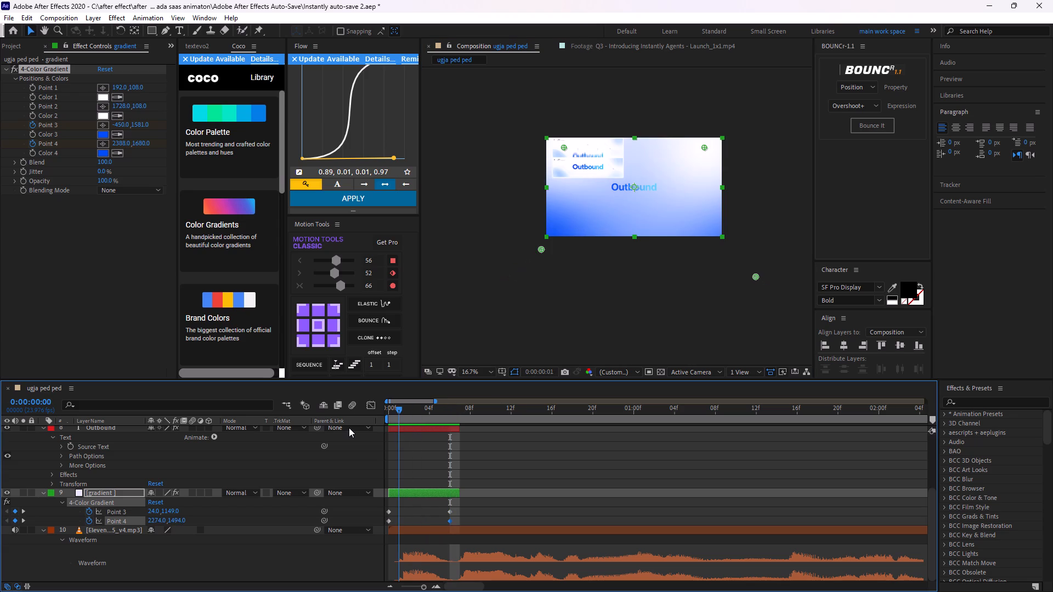
{"action": "left_click_drag", "start_coordinate": [349, 428], "coordinate": [348, 427]}
{"action": "left_click_drag", "start_coordinate": [407, 506], "coordinate": [373, 532]}
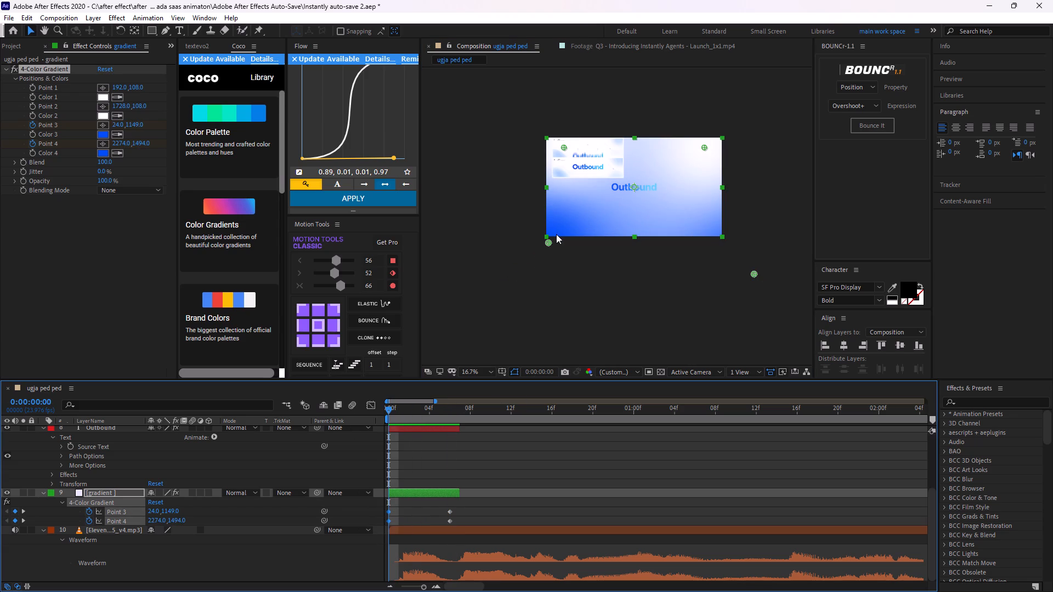
{"action": "left_click_drag", "start_coordinate": [547, 242], "coordinate": [511, 285]}
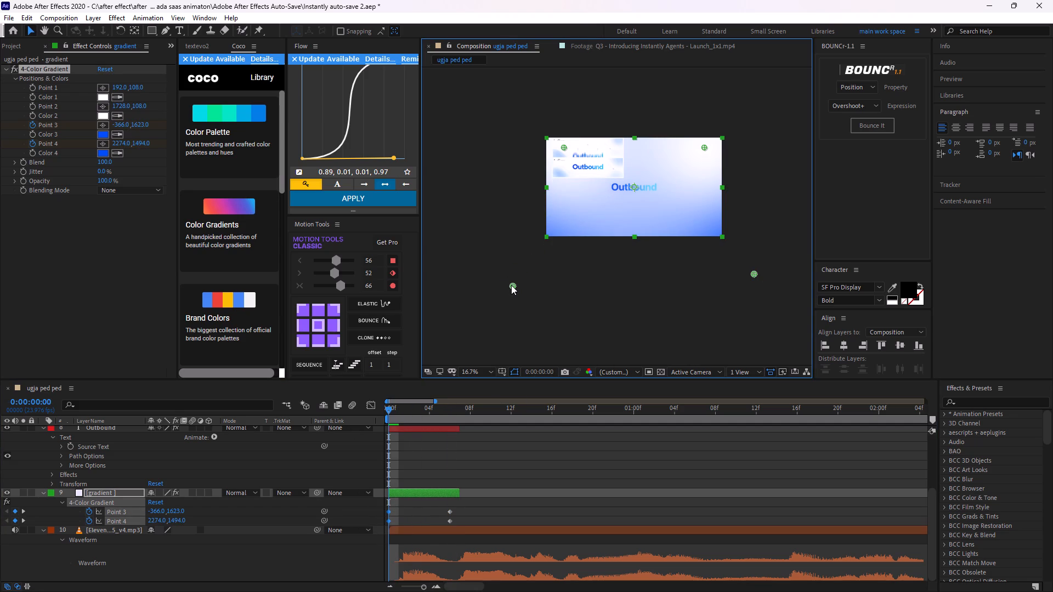
{"action": "left_click_drag", "start_coordinate": [511, 285], "coordinate": [542, 233]}
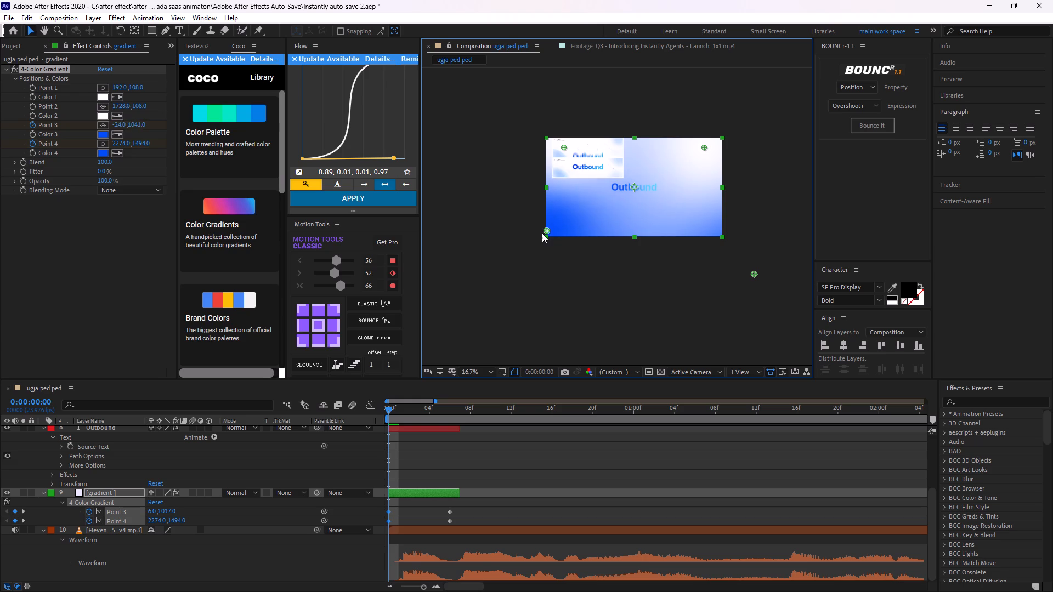
{"action": "left_click_drag", "start_coordinate": [542, 233], "coordinate": [545, 233]}
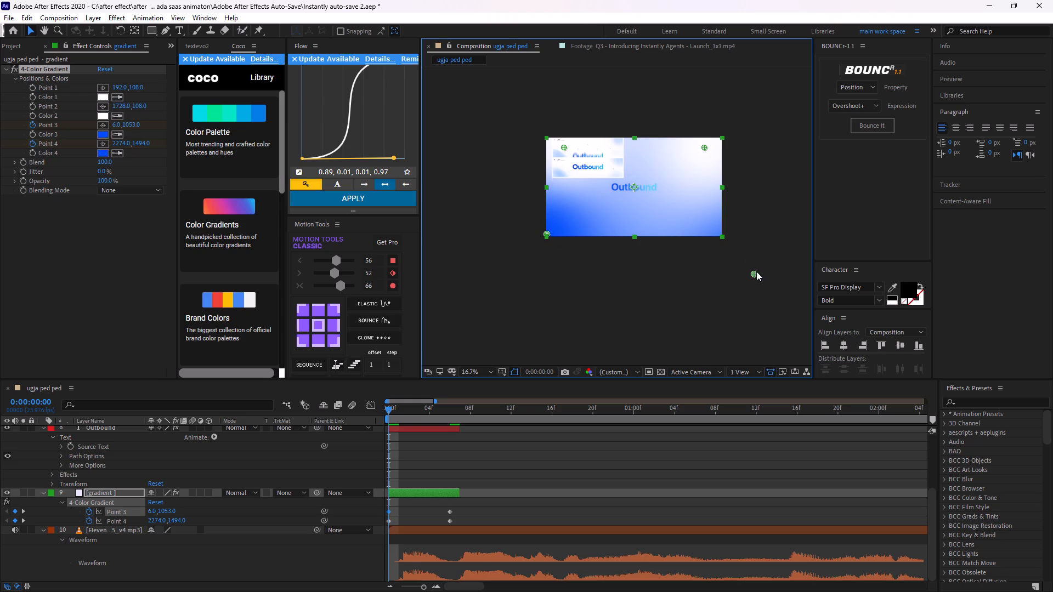
{"action": "left_click_drag", "start_coordinate": [752, 276], "coordinate": [719, 235]}
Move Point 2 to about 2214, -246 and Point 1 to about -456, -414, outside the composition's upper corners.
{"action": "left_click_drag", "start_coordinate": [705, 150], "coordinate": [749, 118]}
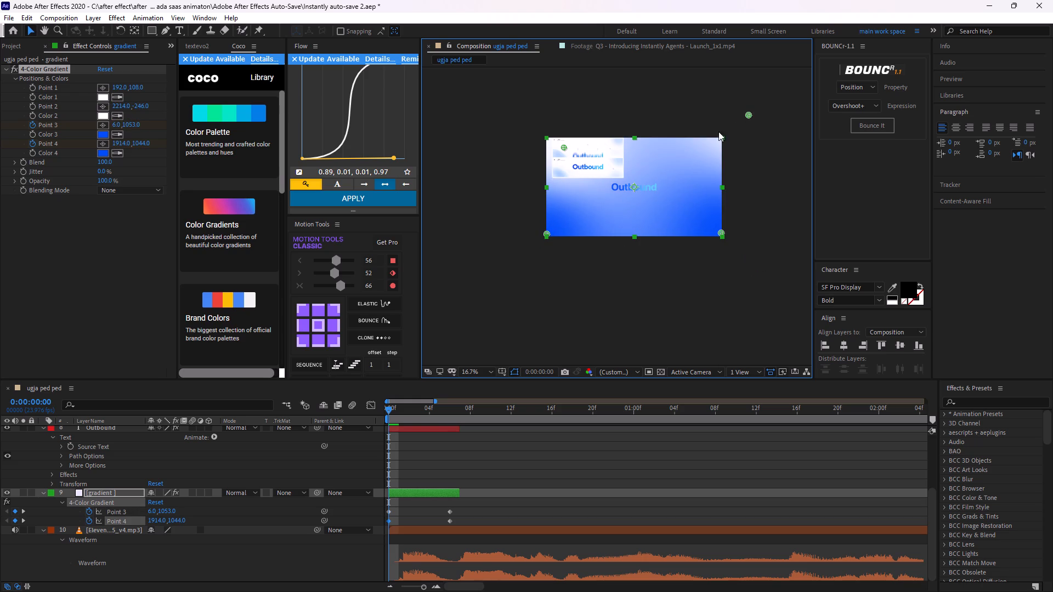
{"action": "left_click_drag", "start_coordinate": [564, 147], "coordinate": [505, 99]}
At 0:00:00:08, fit layer 02 to the composition size.
{"action": "left_click_drag", "start_coordinate": [393, 408], "coordinate": [469, 415]}
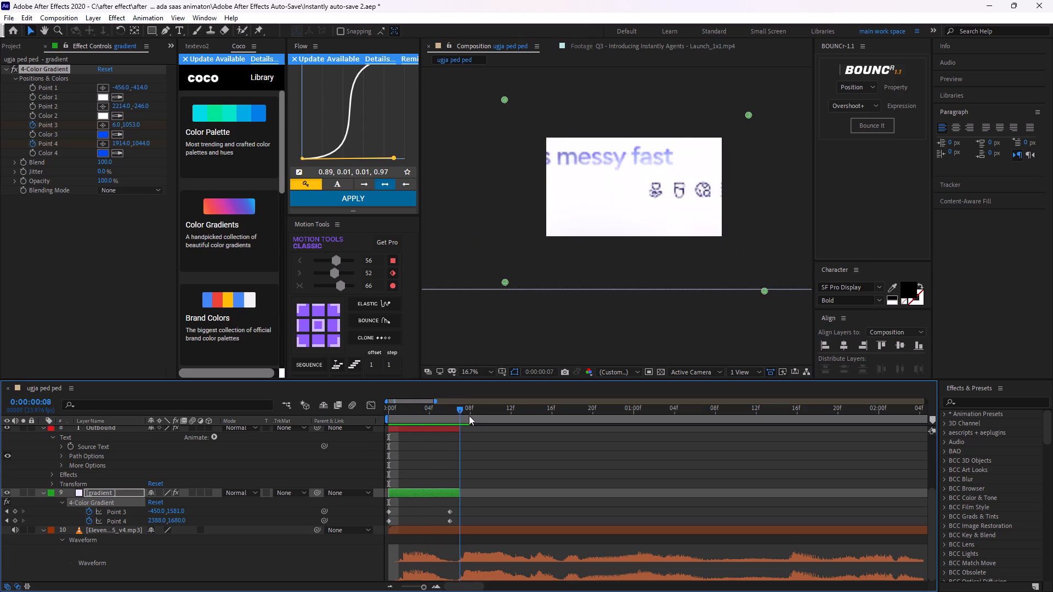
{"action": "left_click_drag", "start_coordinate": [469, 415], "coordinate": [469, 414]}
{"action": "scroll", "coordinate": [487, 462], "scroll_direction": "up", "scroll_amount": 1}
{"action": "scroll", "coordinate": [487, 462], "scroll_direction": "down", "scroll_amount": 4}
{"action": "scroll", "coordinate": [487, 462], "scroll_direction": "up", "scroll_amount": 1}
{"action": "scroll", "coordinate": [487, 462], "scroll_direction": "down", "scroll_amount": 2}
{"action": "scroll", "coordinate": [487, 462], "scroll_direction": "up", "scroll_amount": 4}
{"action": "scroll", "coordinate": [487, 462], "scroll_direction": "down", "scroll_amount": 1}
{"action": "scroll", "coordinate": [487, 462], "scroll_direction": "up", "scroll_amount": 1}
{"action": "scroll", "coordinate": [487, 462], "scroll_direction": "down", "scroll_amount": 1}
{"action": "left_click", "coordinate": [479, 476]}
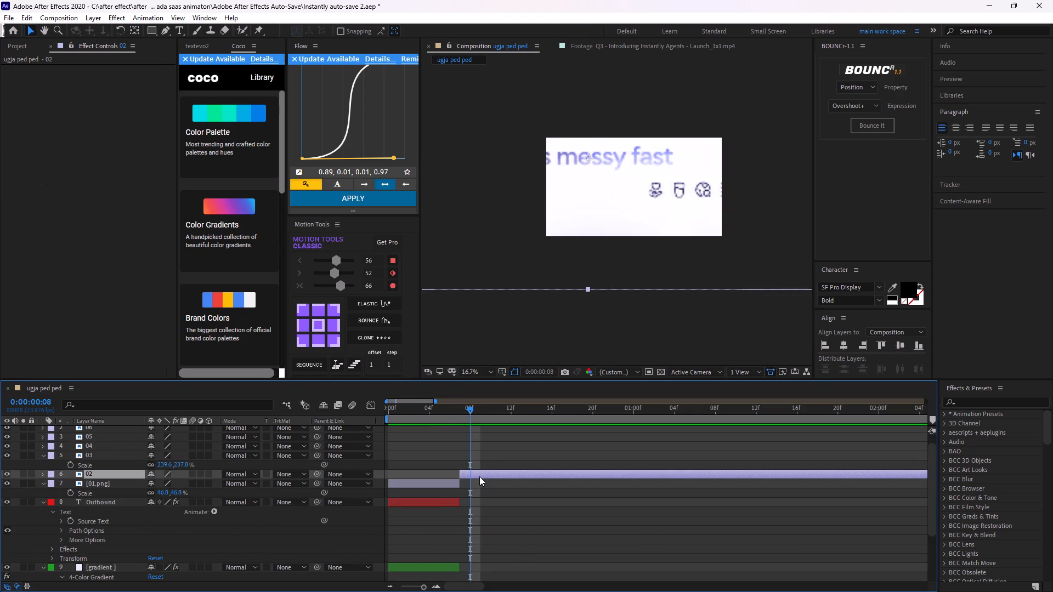
{"action": "key", "text": "ctrl+alt+f"}
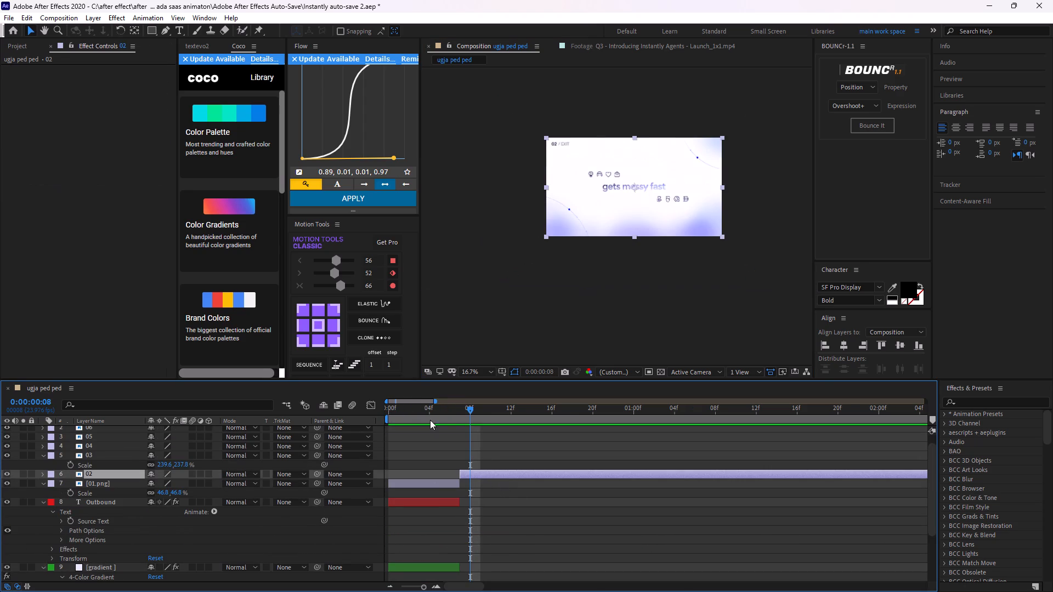
Reposition the 4-Color Gradient's Point 1 to about 18, 6 and Point 2 to about 1926, 12, on the composition's upper corners.
{"action": "left_click_drag", "start_coordinate": [469, 410], "coordinate": [377, 462]}
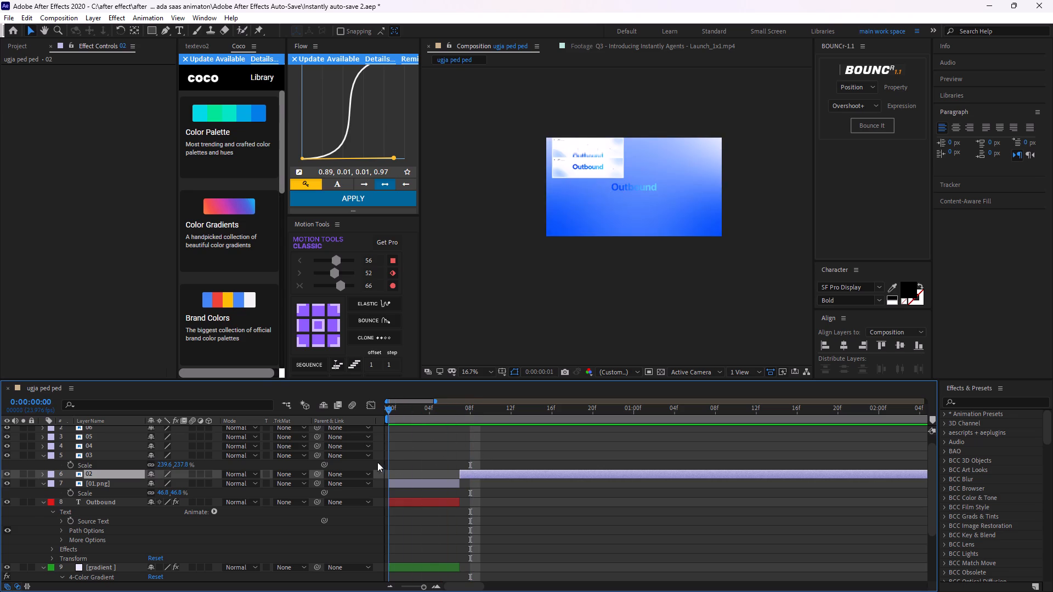
{"action": "left_click_drag", "start_coordinate": [377, 462], "coordinate": [400, 474]}
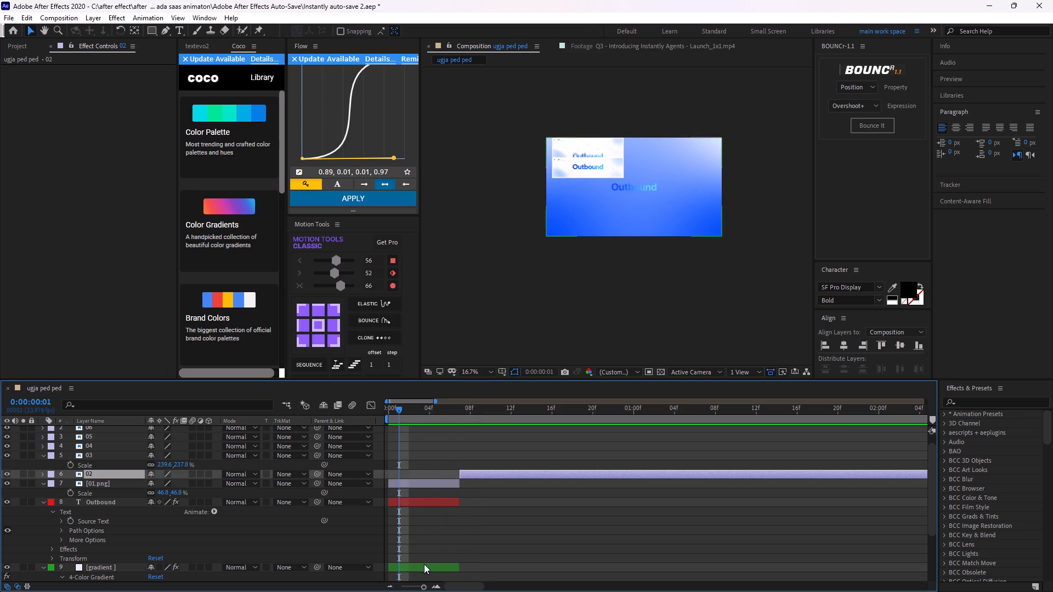
{"action": "left_click", "coordinate": [421, 563]}
{"action": "left_click", "coordinate": [61, 71]}
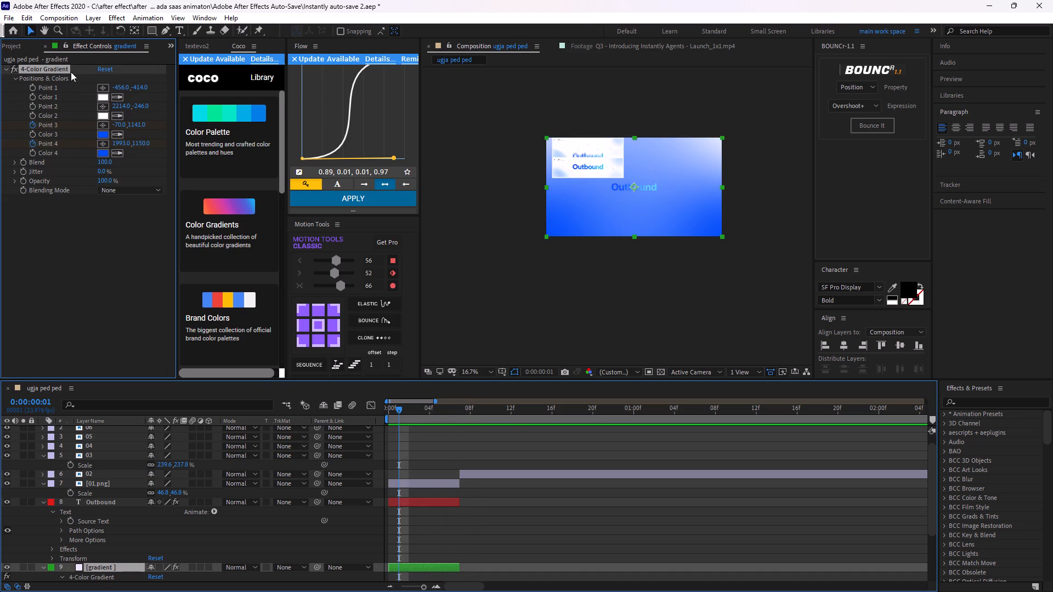
{"action": "left_click_drag", "start_coordinate": [505, 97], "coordinate": [546, 139]}
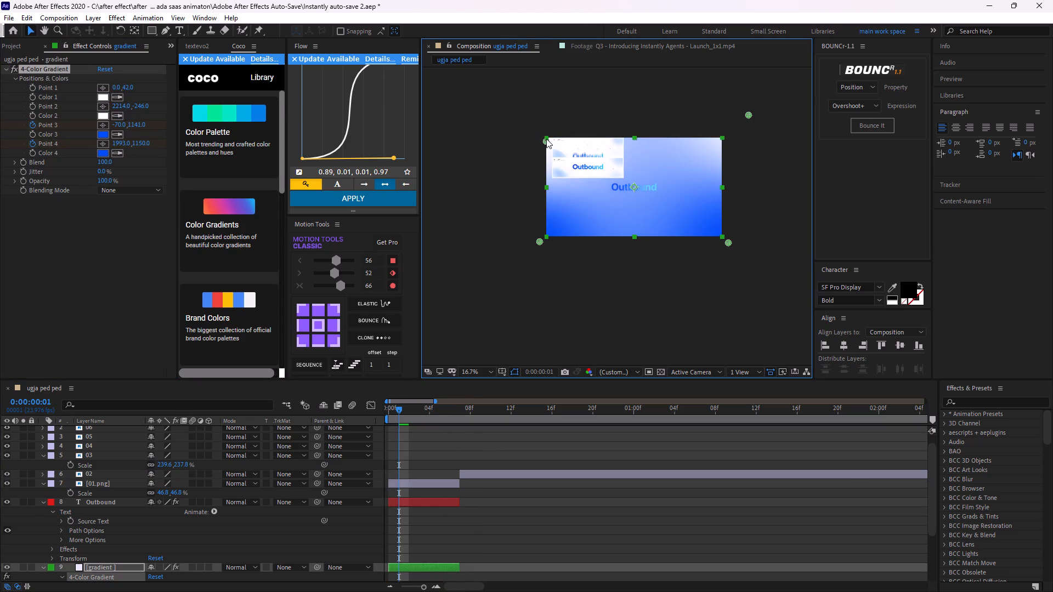
{"action": "left_click_drag", "start_coordinate": [546, 139], "coordinate": [548, 135]}
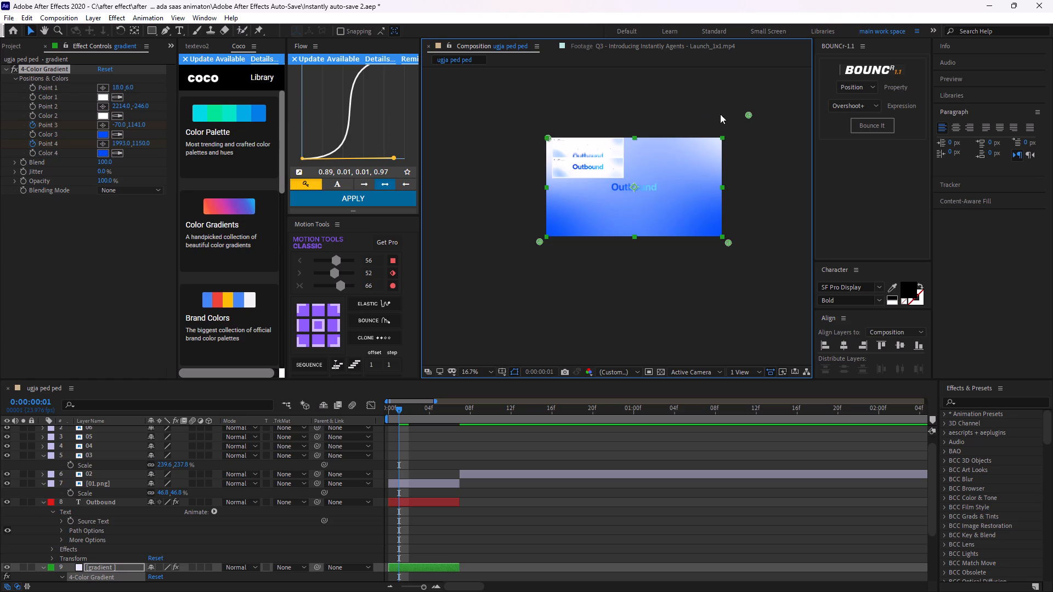
{"action": "left_click_drag", "start_coordinate": [752, 111], "coordinate": [672, 120]}
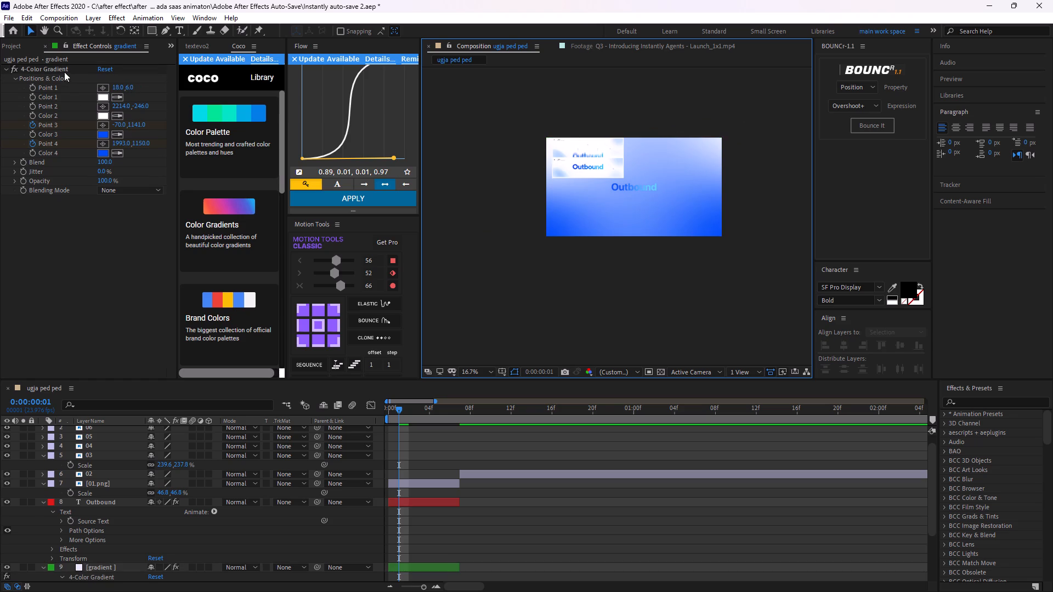
{"action": "left_click", "coordinate": [64, 72]}
{"action": "left_click_drag", "start_coordinate": [749, 116], "coordinate": [700, 146]}
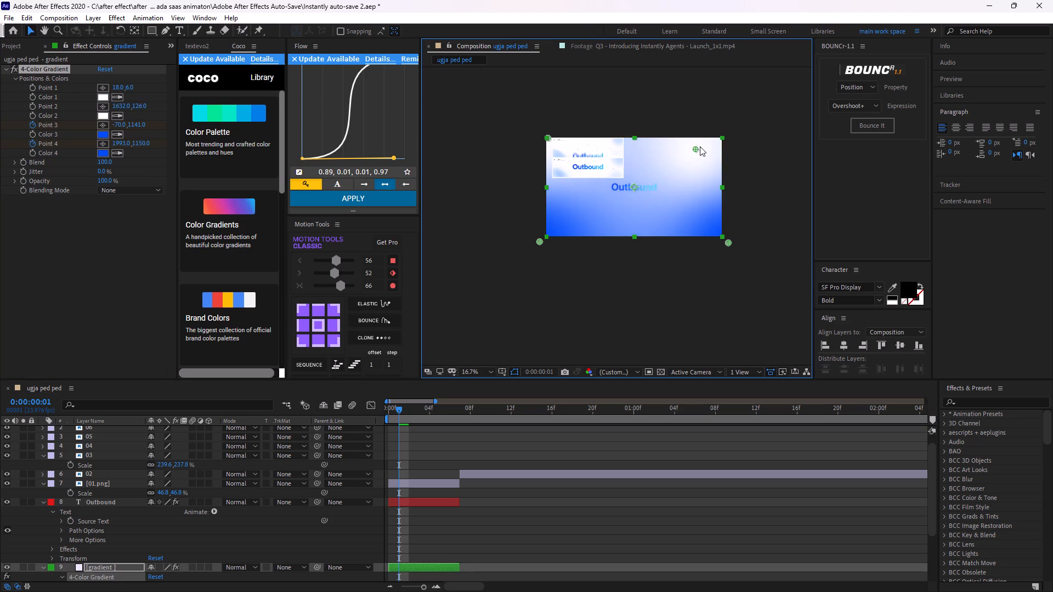
{"action": "left_click_drag", "start_coordinate": [700, 146], "coordinate": [748, 121]}
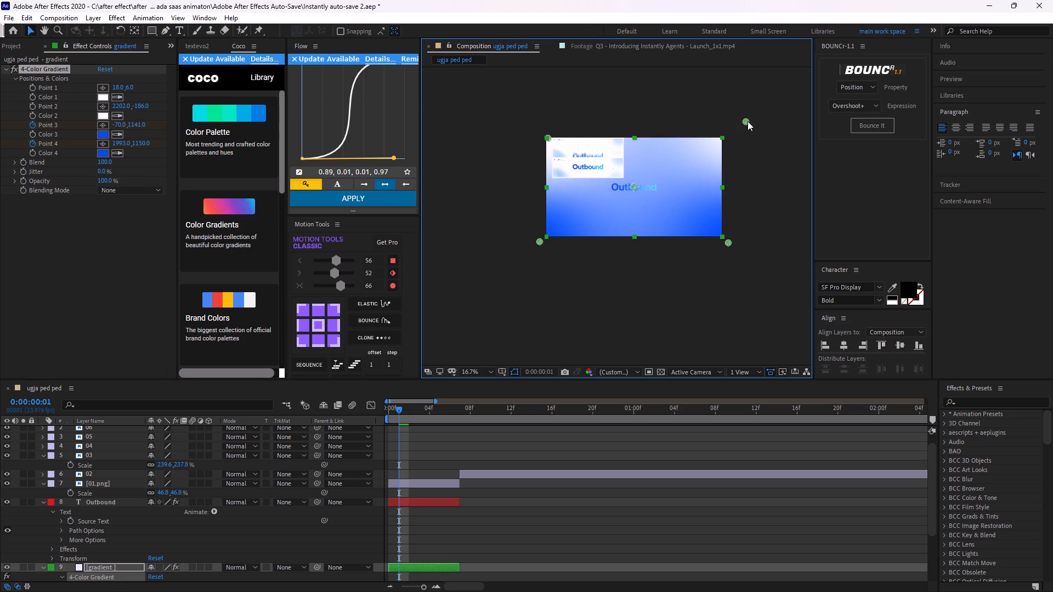
{"action": "left_click_drag", "start_coordinate": [748, 121], "coordinate": [731, 129]}
{"action": "left_click_drag", "start_coordinate": [731, 129], "coordinate": [722, 139]}
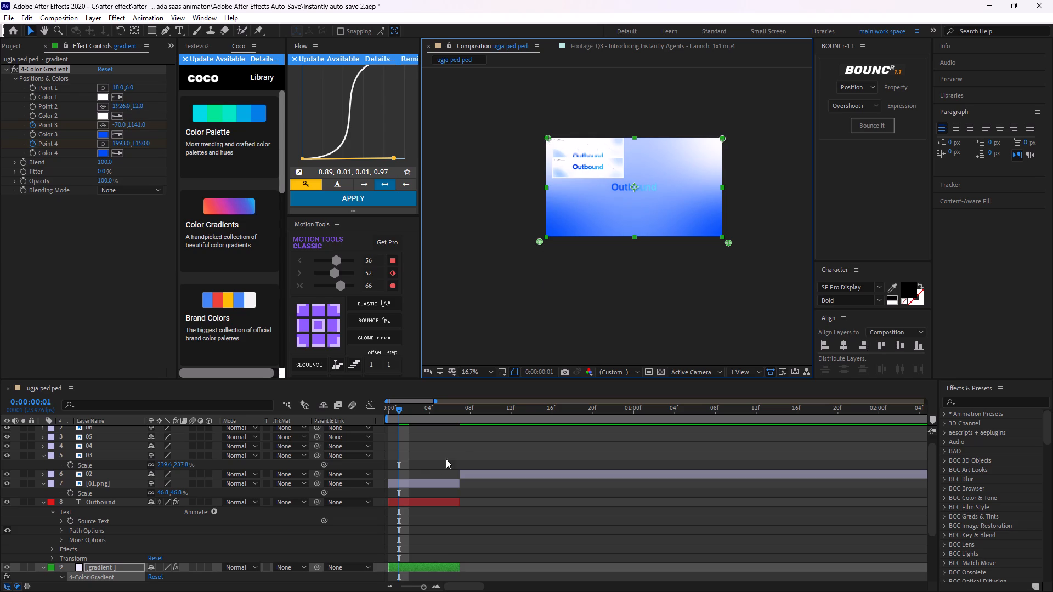
Scrub between 0:00:00:00 and about 0:00:00:12 to review the gradient animation and the cut to layer 02.
{"action": "left_click_drag", "start_coordinate": [458, 450], "coordinate": [452, 452]}
{"action": "left_click_drag", "start_coordinate": [396, 409], "coordinate": [511, 425]}
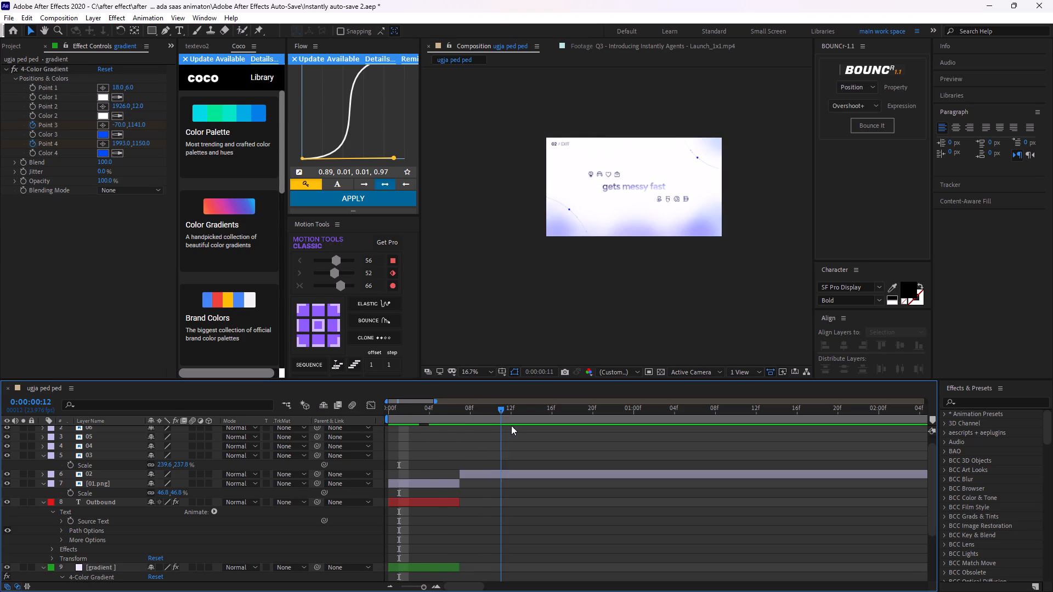
{"action": "left_click_drag", "start_coordinate": [511, 425], "coordinate": [372, 423]}
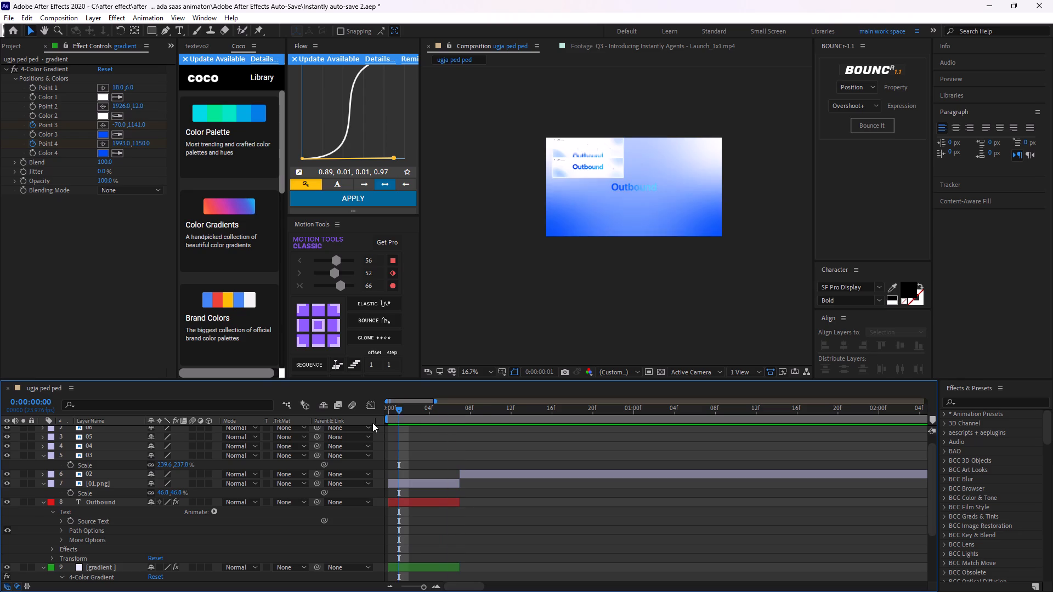
{"action": "left_click_drag", "start_coordinate": [372, 423], "coordinate": [468, 417]}
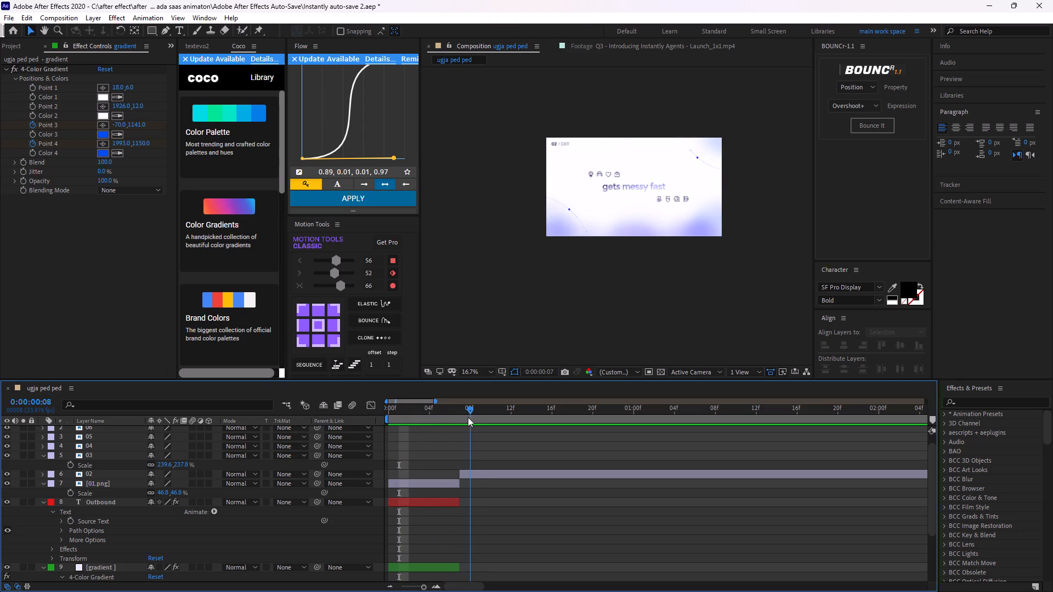
{"action": "left_click_drag", "start_coordinate": [468, 417], "coordinate": [479, 416]}
{"action": "left_click_drag", "start_coordinate": [479, 416], "coordinate": [474, 408]}
{"action": "left_click_drag", "start_coordinate": [474, 408], "coordinate": [329, 438]}
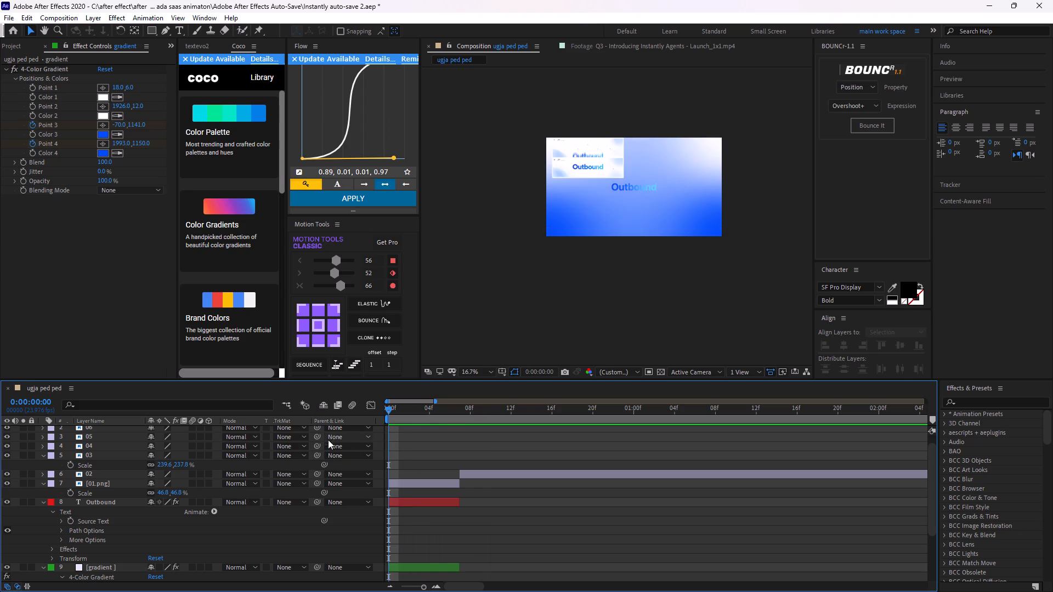
Play back the opening gradient animation and return the playhead to 0:00:00:00.
{"action": "scroll", "coordinate": [620, 204], "scroll_direction": "up", "scroll_amount": 1}
{"action": "key", "text": "space"}
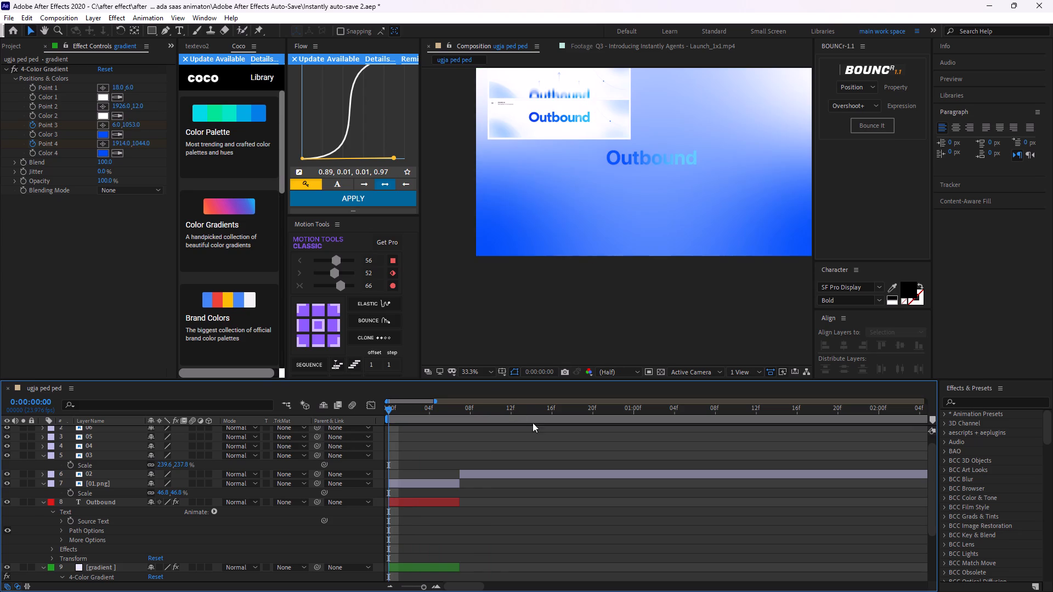
{"action": "key", "text": "space"}
{"action": "left_click_drag", "start_coordinate": [488, 410], "coordinate": [336, 502]}
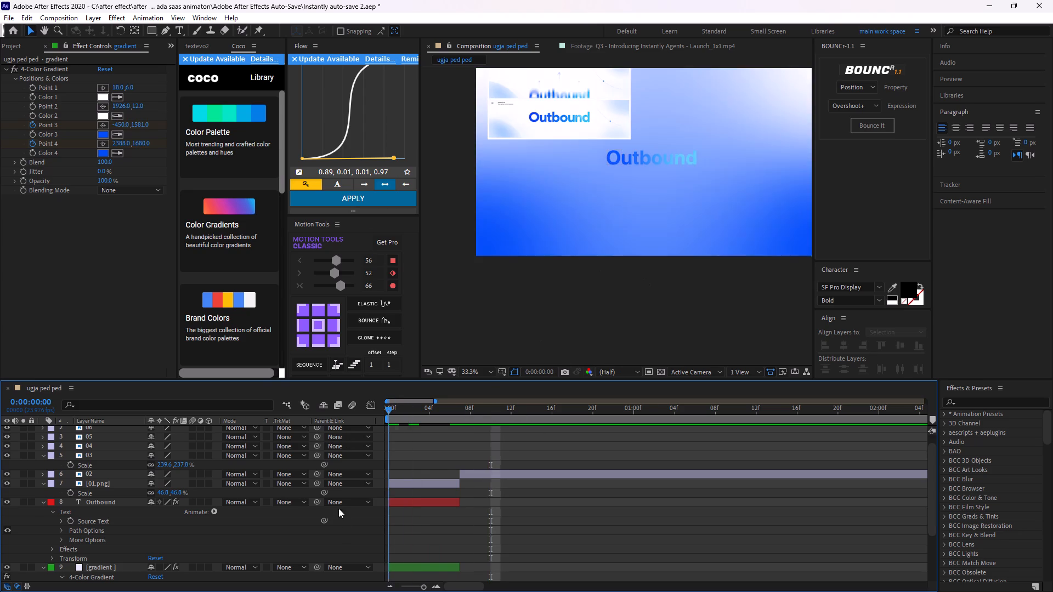
Apply a Flow ease of 0.05, 0.58, 0.21, 0.91 to all Point 3 and Point 4 keyframes on the gradient layer.
{"action": "middle_click_drag", "start_coordinate": [412, 540], "coordinate": [444, 405], "text": "alt"}
{"action": "middle_click_drag", "start_coordinate": [451, 510], "coordinate": [526, 486]}
{"action": "left_click_drag", "start_coordinate": [474, 496], "coordinate": [404, 532]}
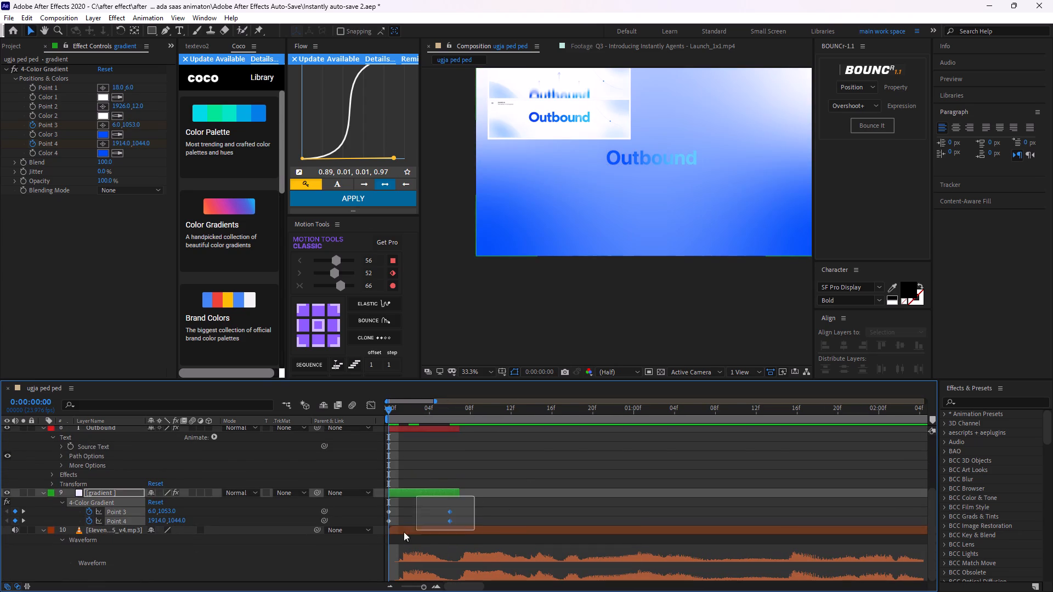
{"action": "left_click_drag", "start_coordinate": [404, 532], "coordinate": [337, 525]}
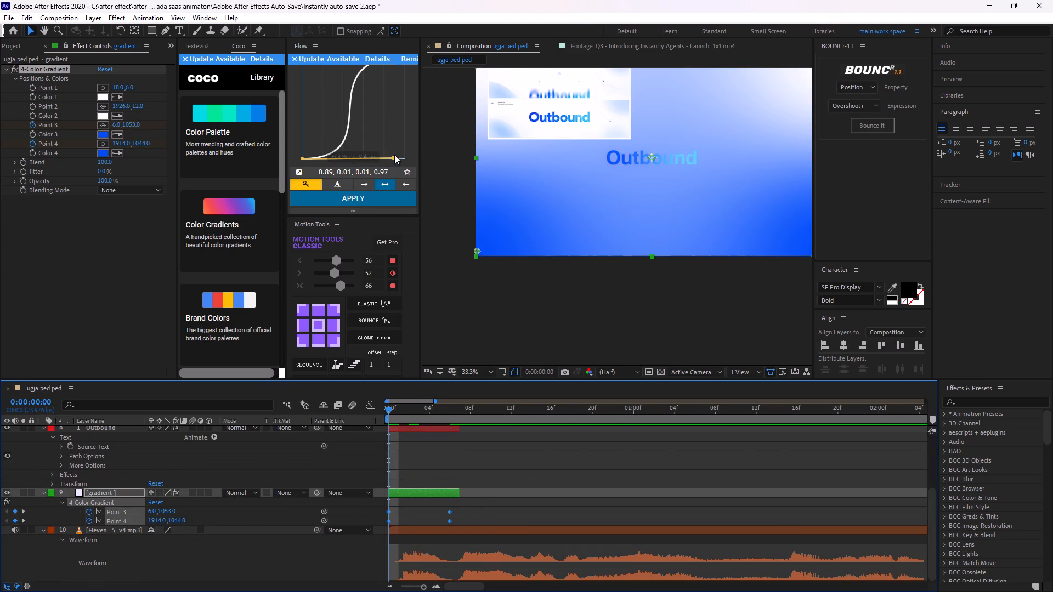
{"action": "left_click_drag", "start_coordinate": [393, 158], "coordinate": [296, 79]}
{"action": "left_click", "coordinate": [298, 57]}
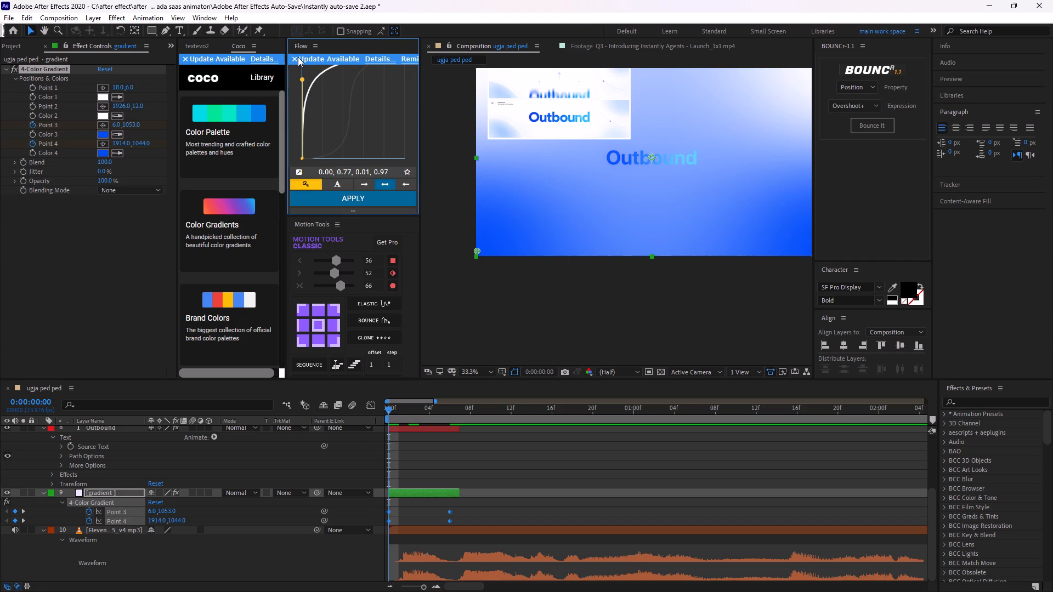
{"action": "left_click", "coordinate": [295, 62]}
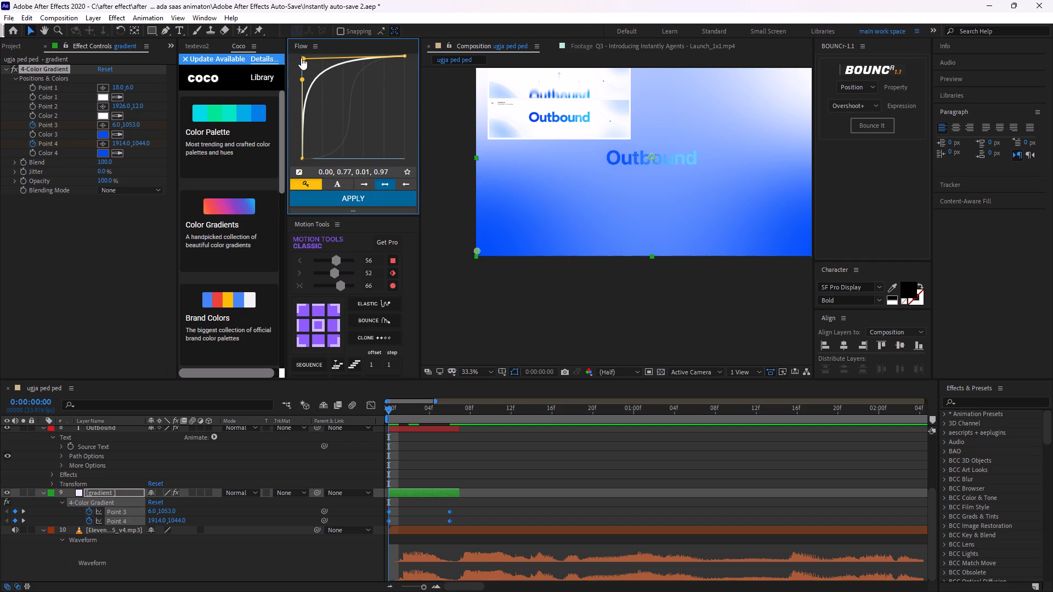
{"action": "left_click_drag", "start_coordinate": [301, 58], "coordinate": [334, 54]}
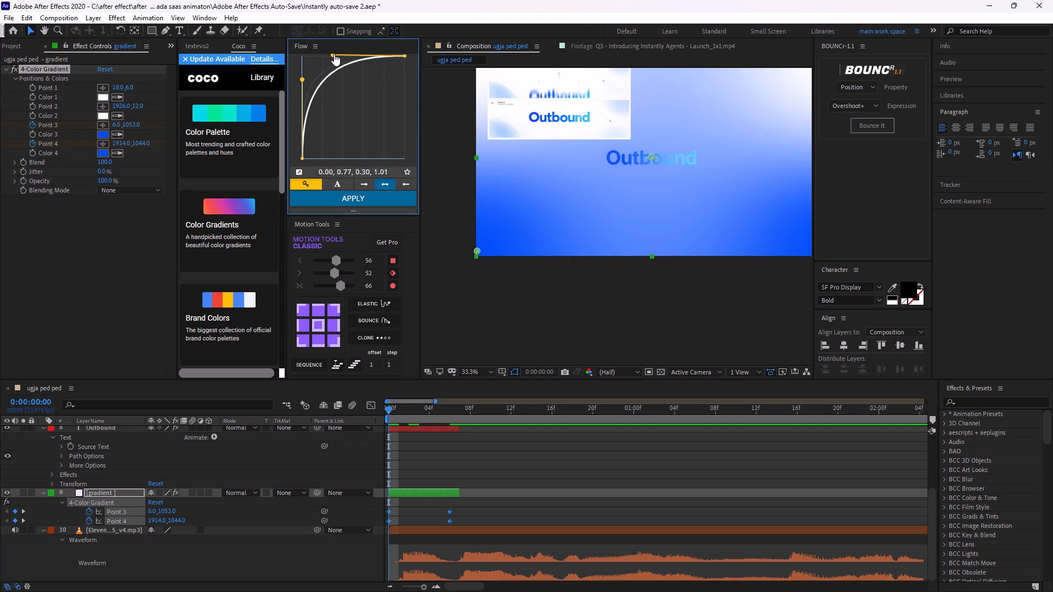
{"action": "left_click_drag", "start_coordinate": [334, 54], "coordinate": [333, 57]}
{"action": "left_click_drag", "start_coordinate": [302, 81], "coordinate": [307, 99]}
{"action": "left_click_drag", "start_coordinate": [332, 58], "coordinate": [324, 66]}
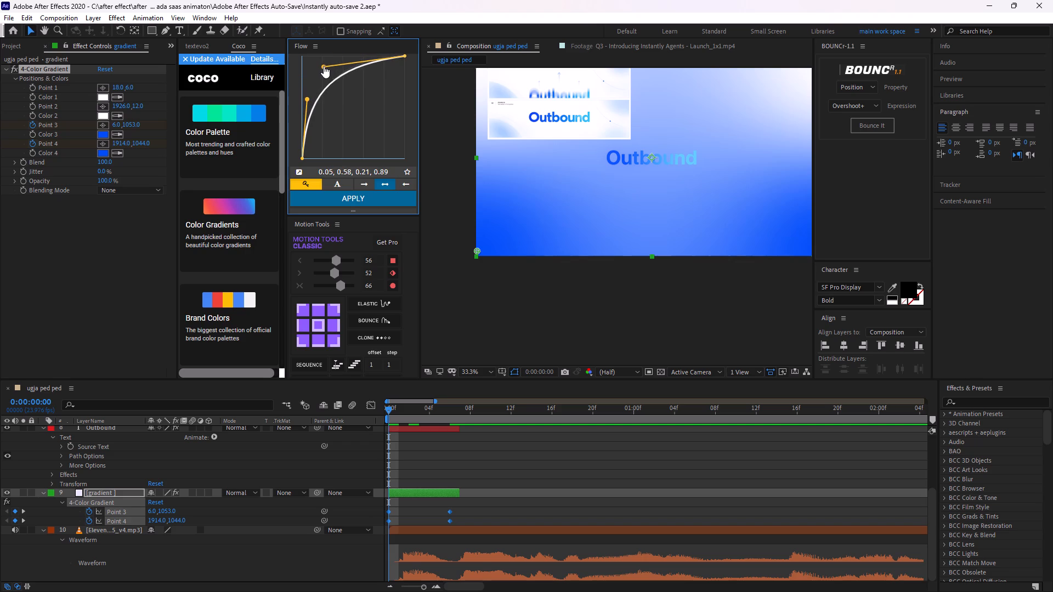
{"action": "left_click_drag", "start_coordinate": [324, 66], "coordinate": [324, 65]}
{"action": "left_click", "coordinate": [348, 200]}
{"action": "left_click", "coordinate": [483, 456]}
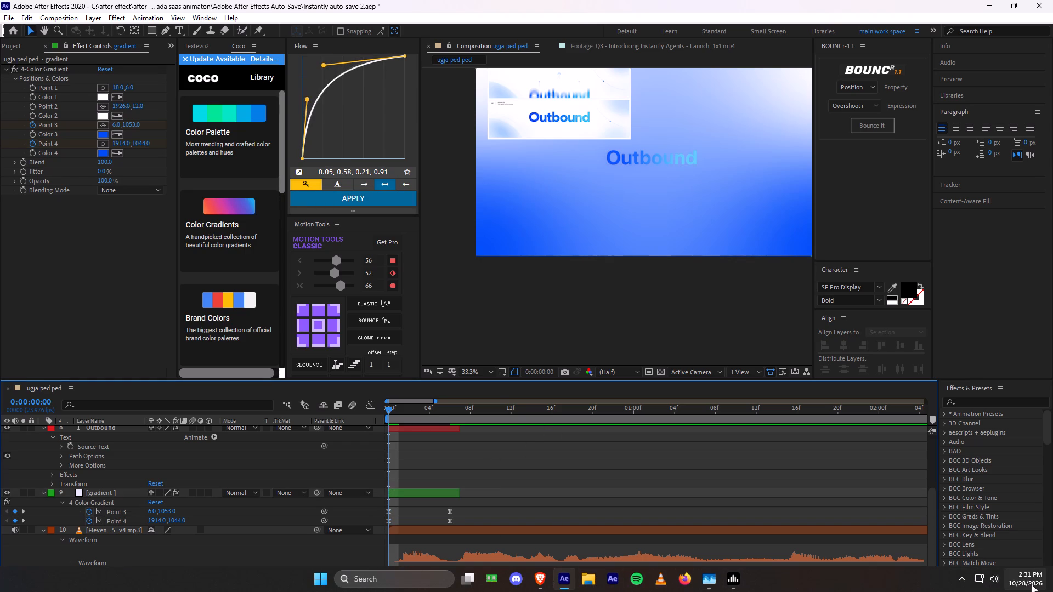
Switch to FxSound, try the Classic Processing and Gaming presets, and set the preset to General.
{"action": "left_click", "coordinate": [735, 573]}
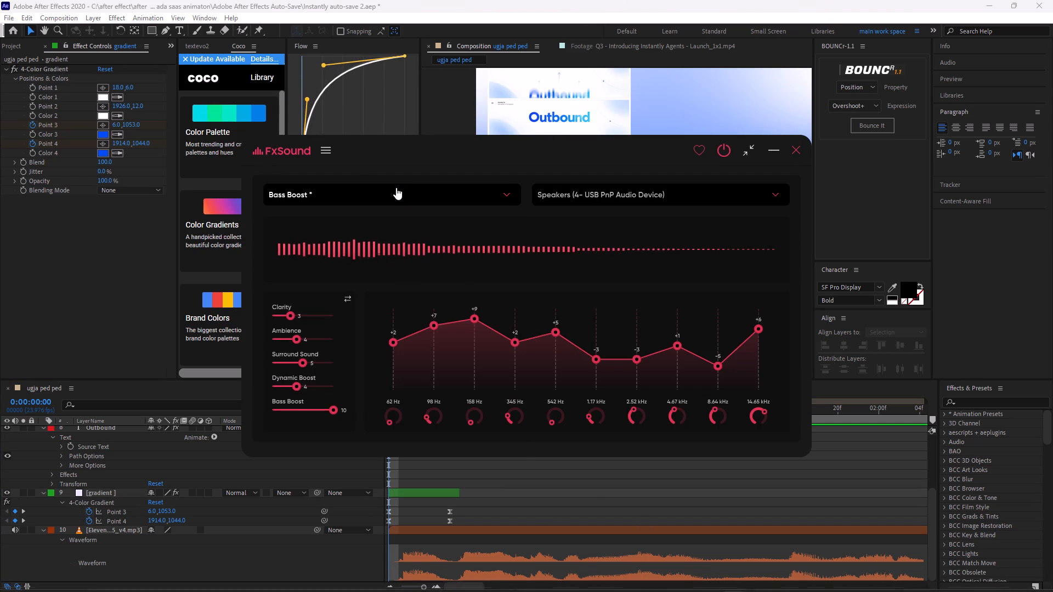
{"action": "left_click", "coordinate": [396, 187]}
{"action": "left_click", "coordinate": [339, 375]}
{"action": "left_click", "coordinate": [375, 190]}
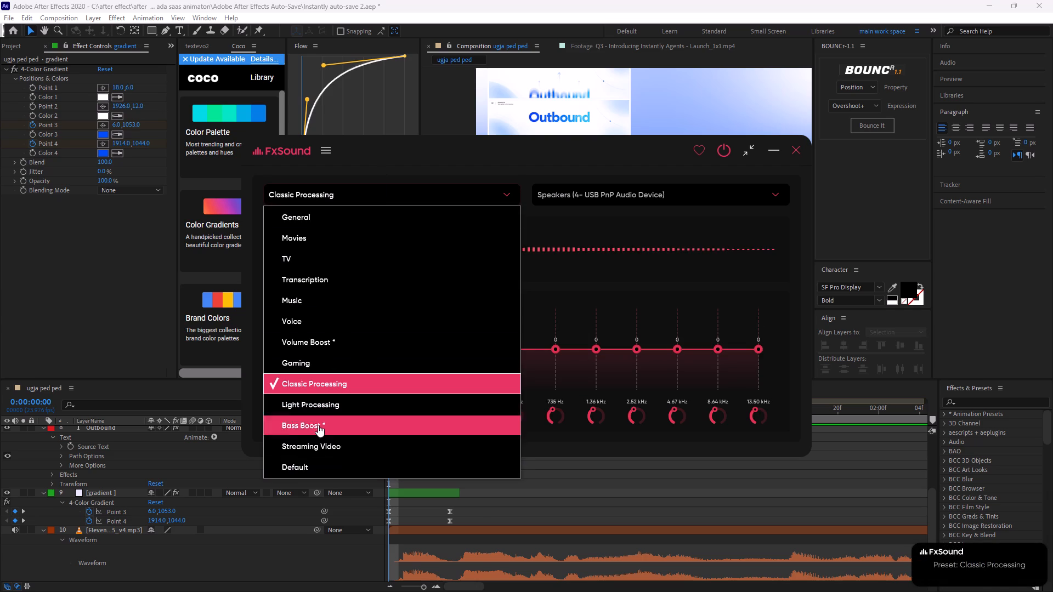
{"action": "scroll", "coordinate": [319, 260], "scroll_direction": "up", "scroll_amount": 1}
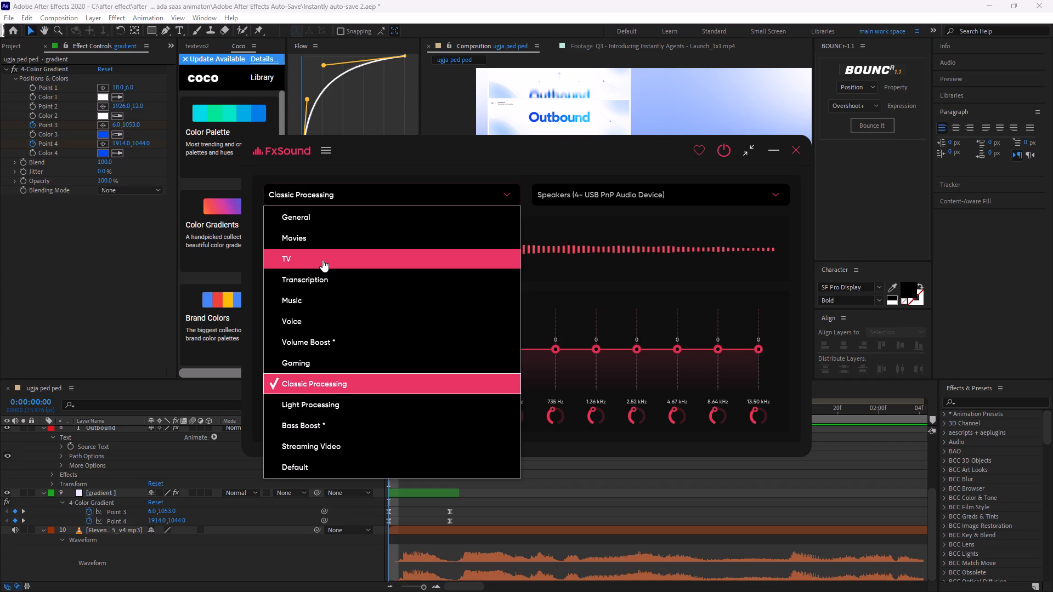
{"action": "left_click", "coordinate": [608, 231]}
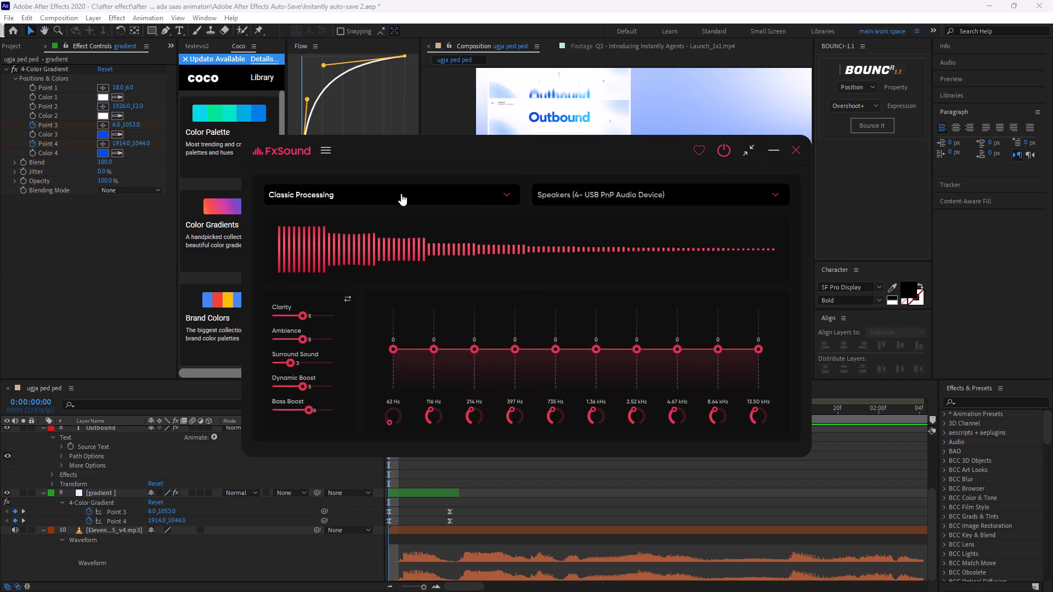
{"action": "left_click", "coordinate": [401, 193]}
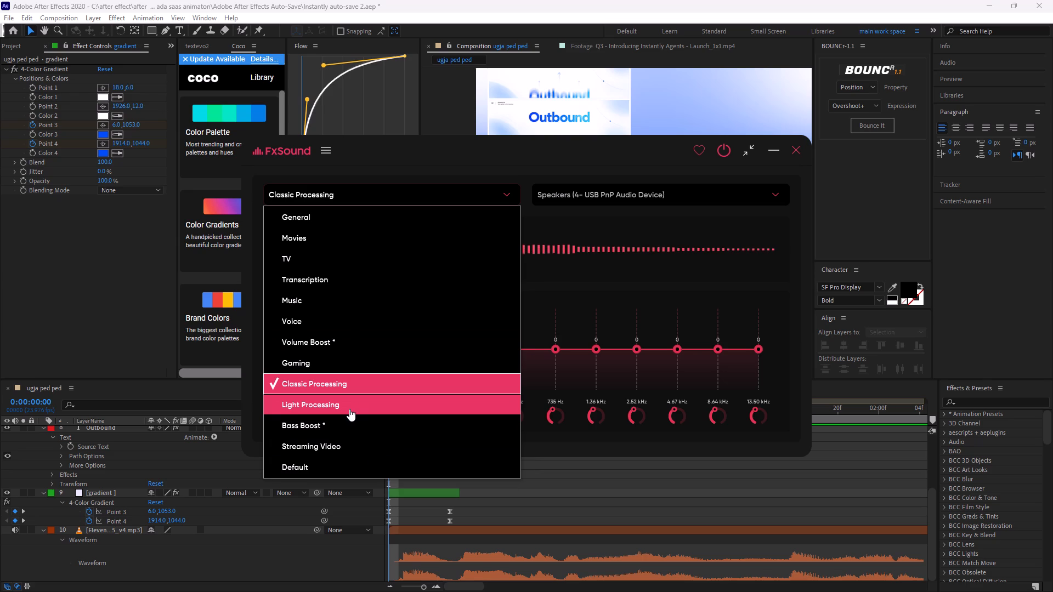
{"action": "left_click", "coordinate": [343, 361]}
{"action": "left_click", "coordinate": [362, 190]}
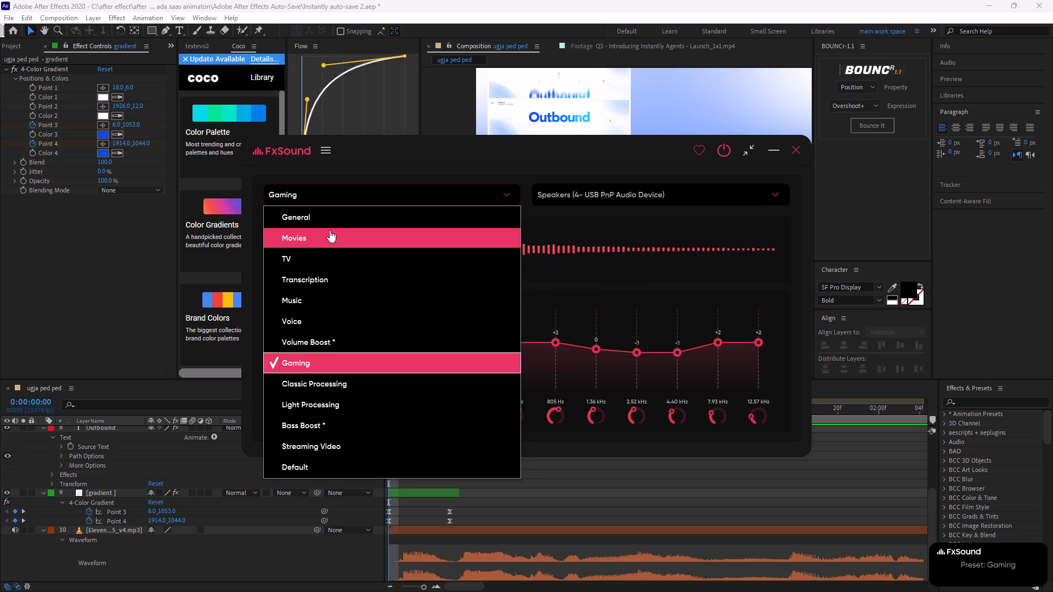
{"action": "left_click", "coordinate": [331, 219]}
{"action": "left_click", "coordinate": [350, 187]}
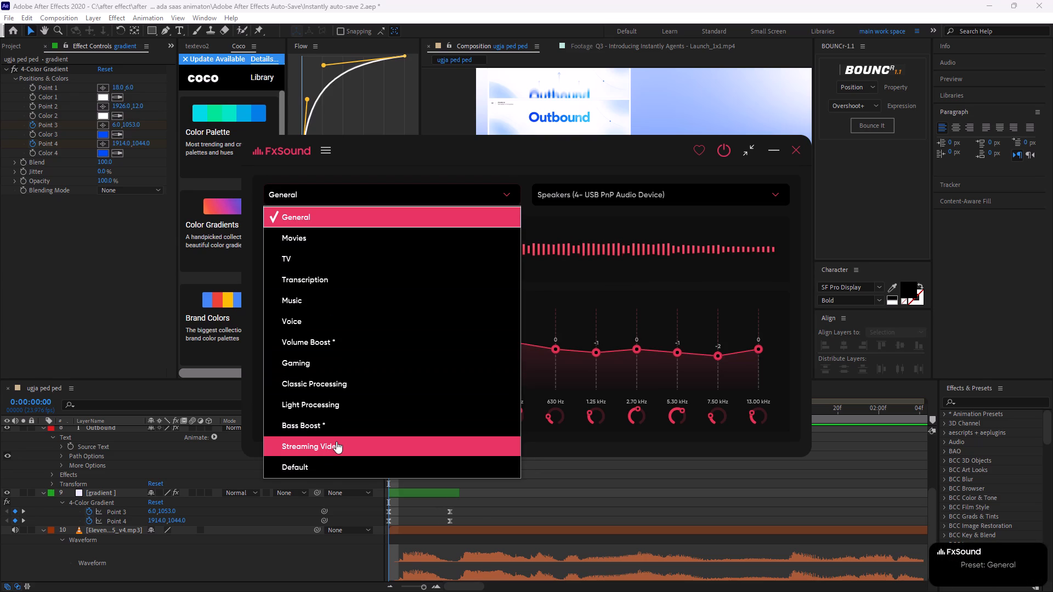
{"action": "left_click", "coordinate": [574, 217]}
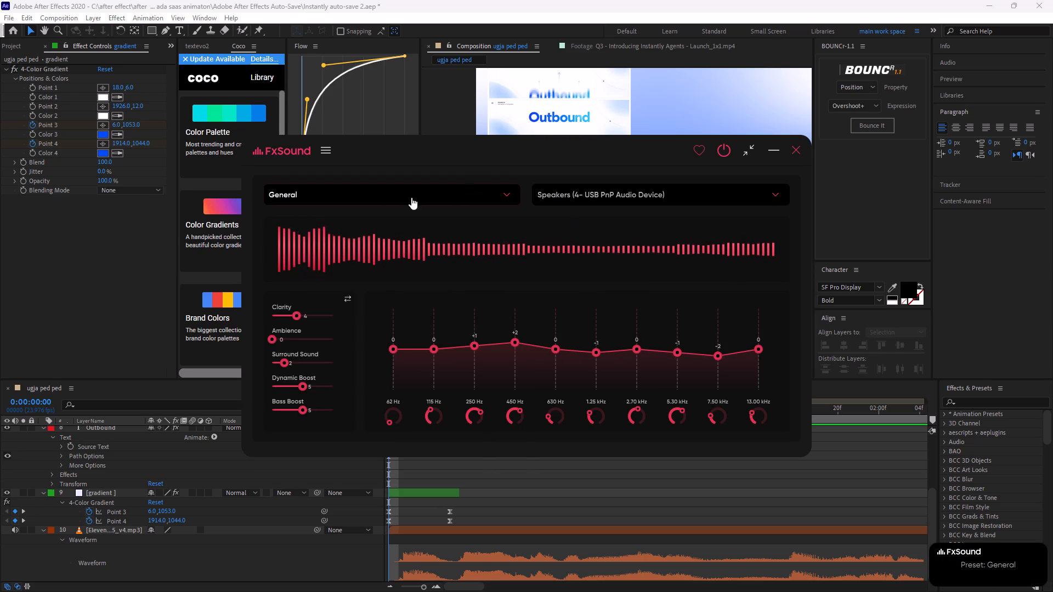
Try the Default preset, set the preset back to General, and return to After Effects.
{"action": "left_click", "coordinate": [389, 198]}
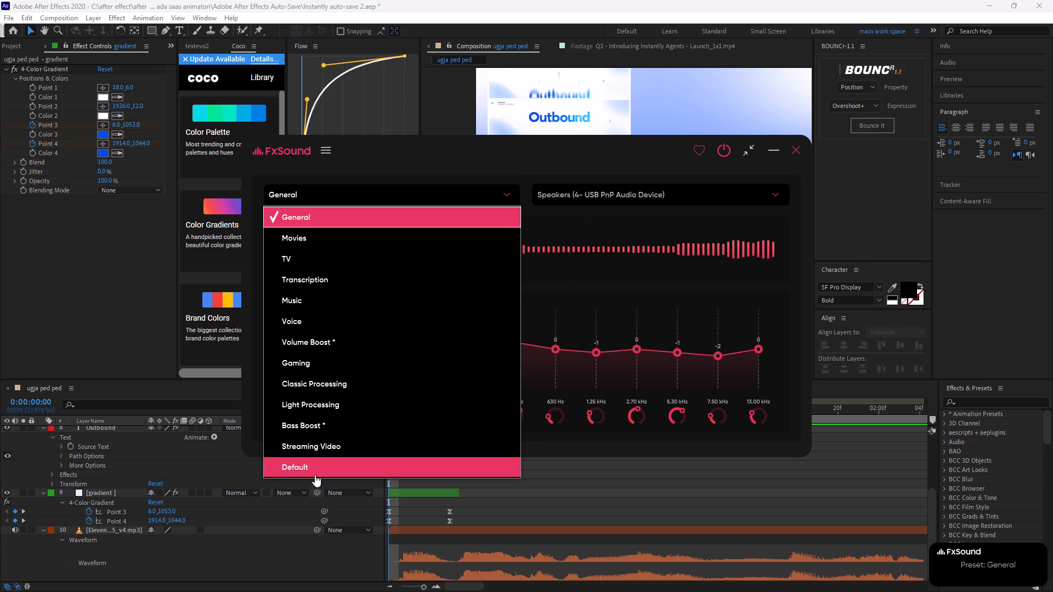
{"action": "left_click", "coordinate": [314, 464]}
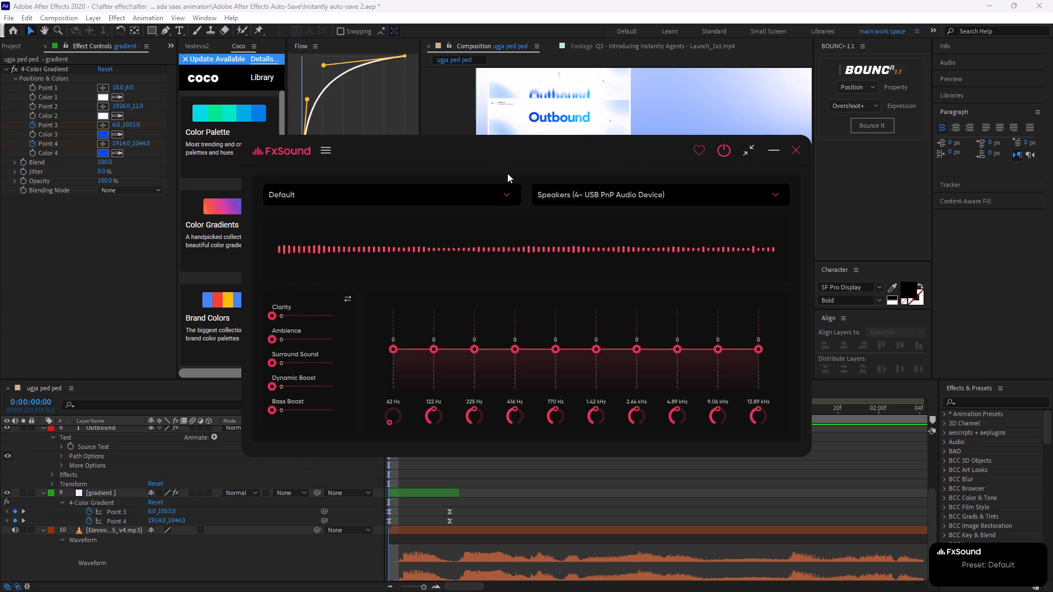
{"action": "left_click", "coordinate": [473, 189]}
{"action": "left_click", "coordinate": [369, 220]}
{"action": "left_click", "coordinate": [488, 214]}
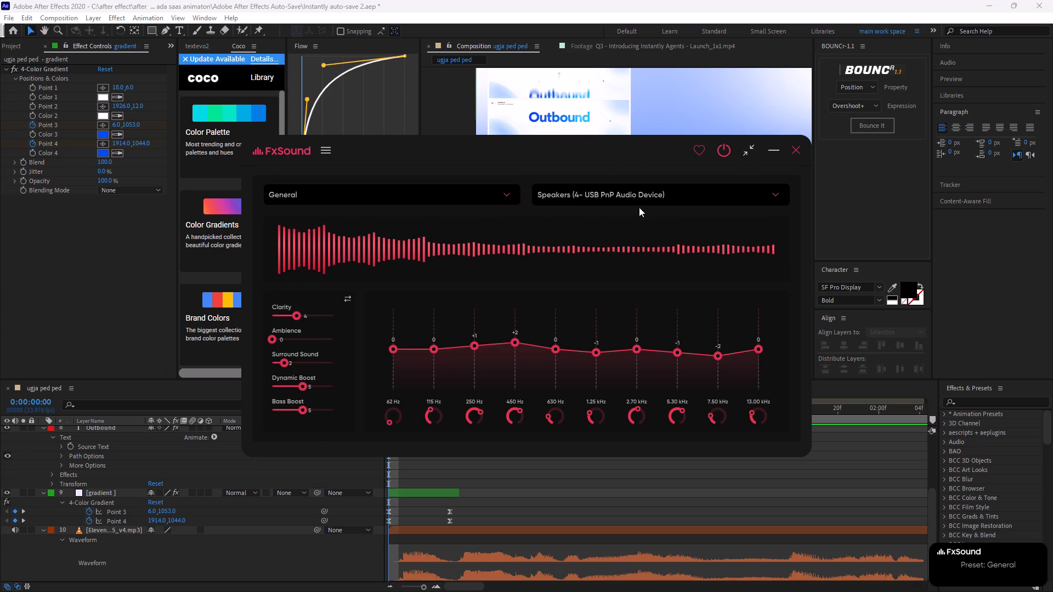
{"action": "left_click", "coordinate": [774, 150]}
Play back and scrub the opening frames up to 0:00:00:07 to review the eased gradient motion behind Outbound.
{"action": "key", "text": "space"}
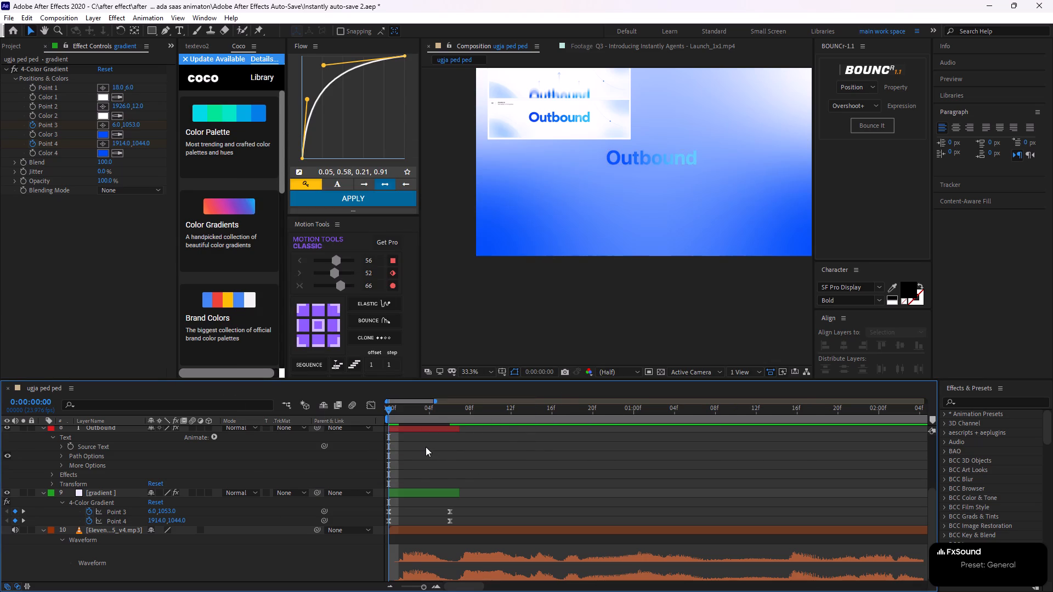
{"action": "key", "text": "space"}
{"action": "left_click_drag", "start_coordinate": [496, 408], "coordinate": [404, 439]}
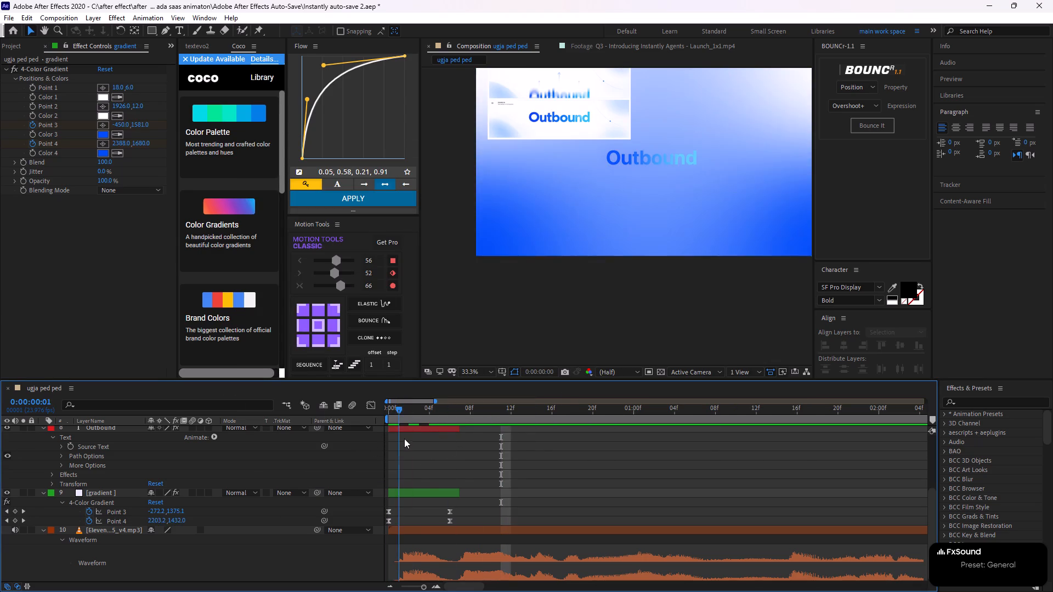
{"action": "left_click_drag", "start_coordinate": [404, 439], "coordinate": [369, 446]}
{"action": "middle_click_drag", "start_coordinate": [687, 161], "coordinate": [714, 204]}
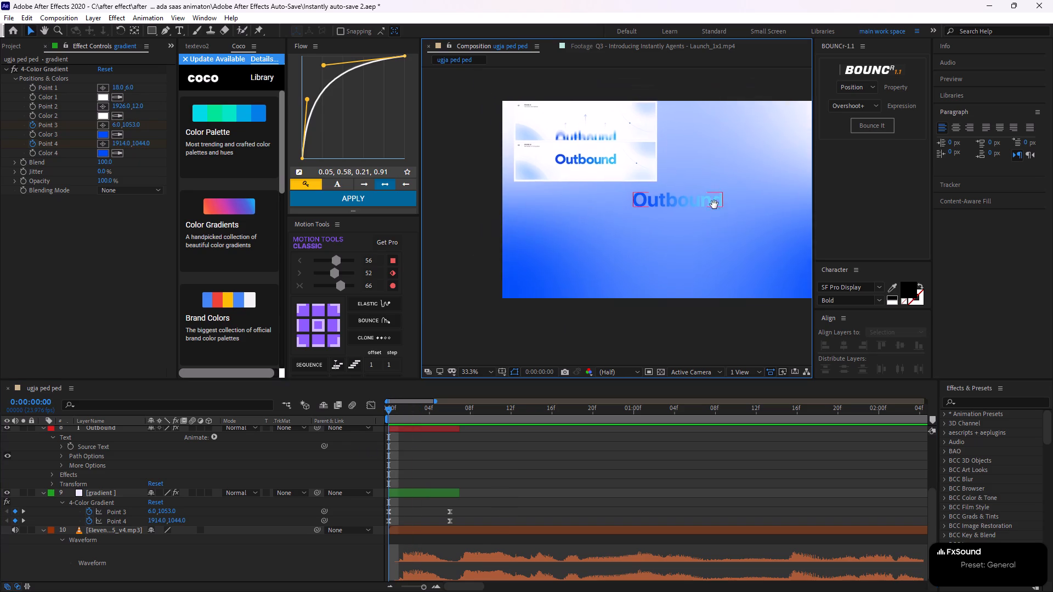
{"action": "middle_click_drag", "start_coordinate": [714, 204], "coordinate": [611, 232]}
{"action": "key", "text": "space"}
{"action": "key", "text": "space"}
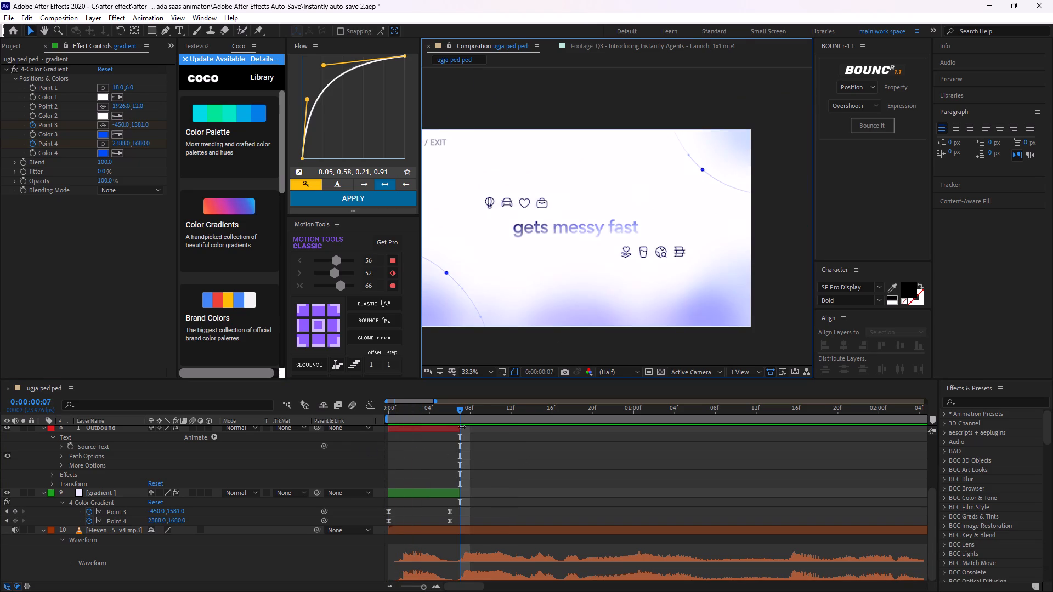
{"action": "left_click_drag", "start_coordinate": [455, 412], "coordinate": [441, 435]}
Move the ending Point 3 and Point 4 keyframes of the gradient to 0:00:00:07, the end of the layer.
{"action": "scroll", "coordinate": [459, 510], "scroll_direction": "up", "scroll_amount": 1, "text": "alt"}
{"action": "scroll", "coordinate": [459, 510], "scroll_direction": "down", "scroll_amount": 1, "text": "alt"}
{"action": "left_click_drag", "start_coordinate": [469, 509], "coordinate": [434, 537]}
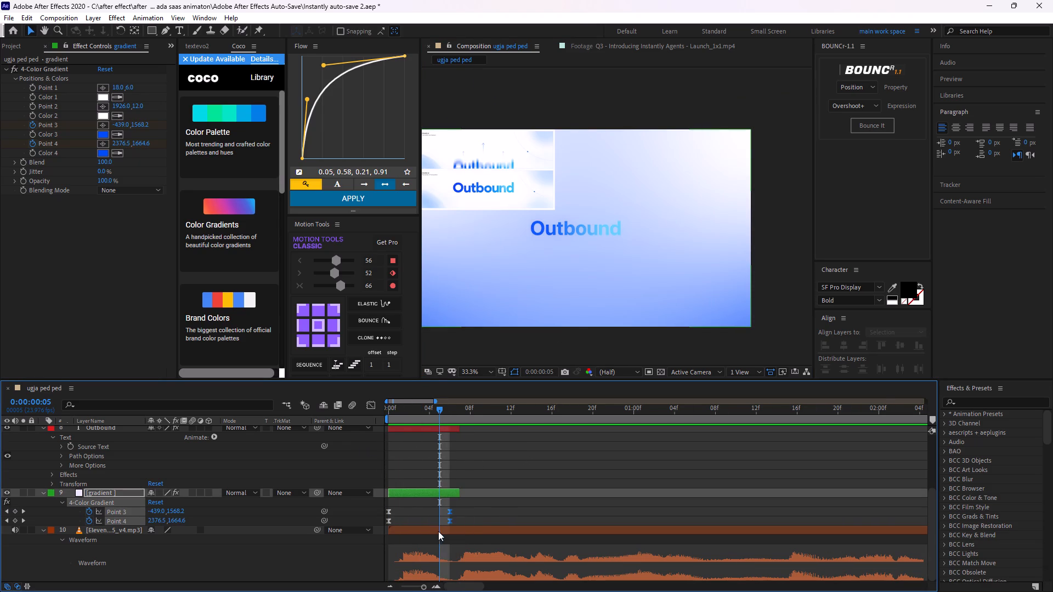
{"action": "left_click_drag", "start_coordinate": [450, 513], "coordinate": [456, 514]}
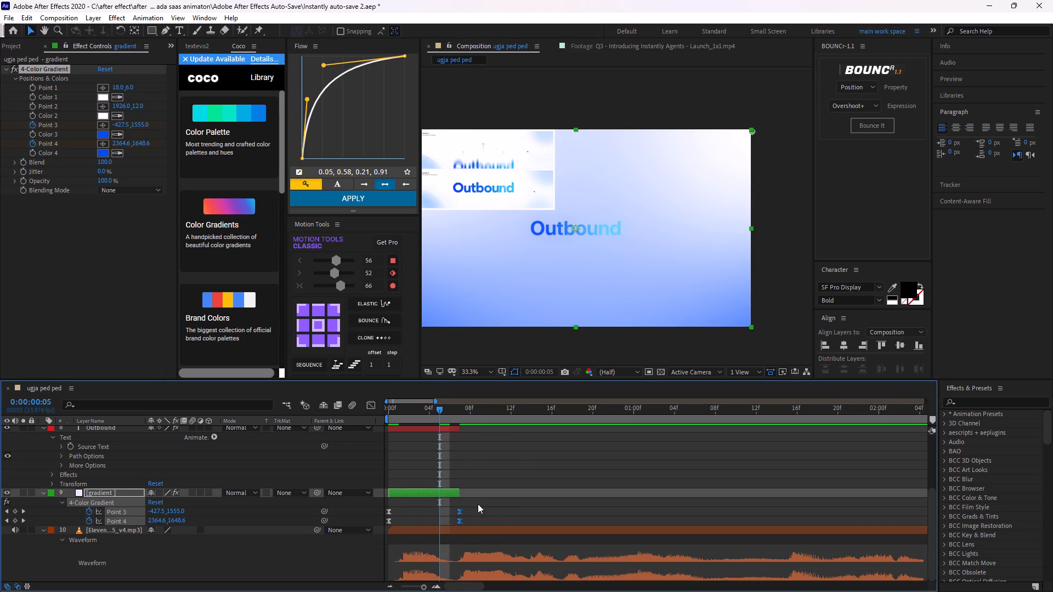
Apply a Flow ease of 0.94, 0.02, 0.21, 0.91 to all Point 3 and Point 4 keyframes.
{"action": "left_click_drag", "start_coordinate": [475, 505], "coordinate": [361, 533]}
{"action": "left_click_drag", "start_coordinate": [306, 98], "coordinate": [404, 154]}
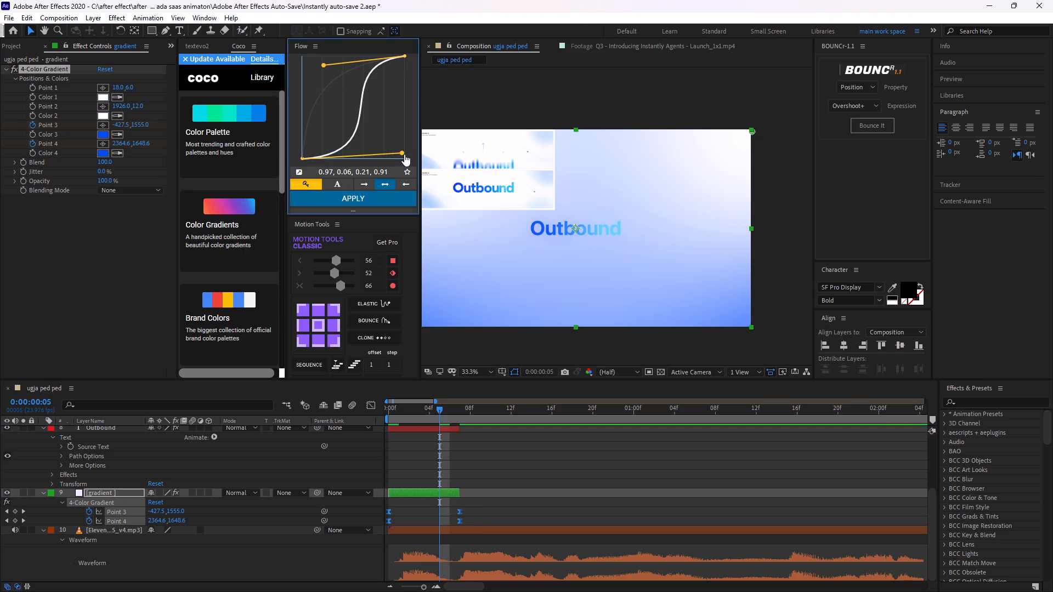
{"action": "left_click_drag", "start_coordinate": [404, 154], "coordinate": [399, 157]}
{"action": "left_click", "coordinate": [364, 198]}
Repeatedly play back and scrub from 0:00:00:00 to 0:00:00:07 to review the gradient's new easing and the cut to layer 02.
{"action": "key", "text": "space"}
{"action": "key", "text": "space"}
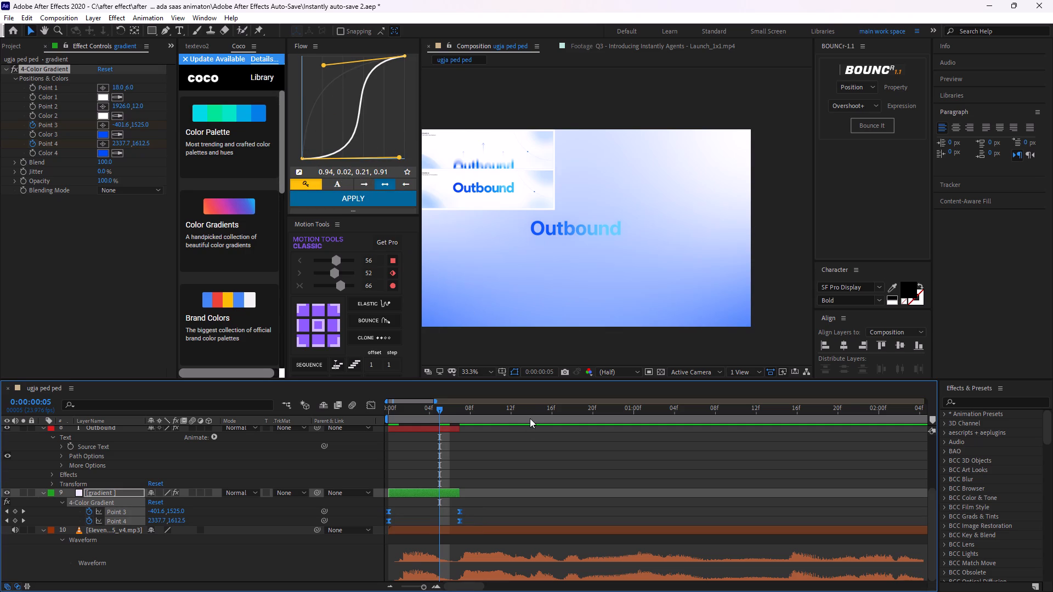
{"action": "left_click_drag", "start_coordinate": [433, 408], "coordinate": [347, 427]}
{"action": "key", "text": "space"}
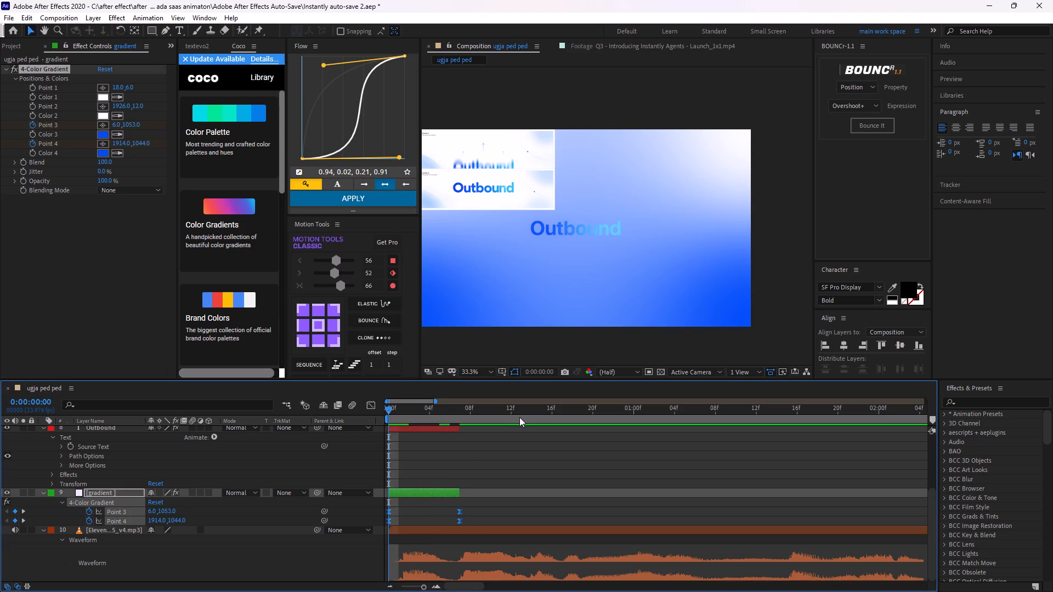
{"action": "key", "text": "space"}
{"action": "left_click_drag", "start_coordinate": [474, 413], "coordinate": [375, 442]}
{"action": "key", "text": "space"}
{"action": "key", "text": "space"}
{"action": "left_click_drag", "start_coordinate": [455, 412], "coordinate": [452, 414]}
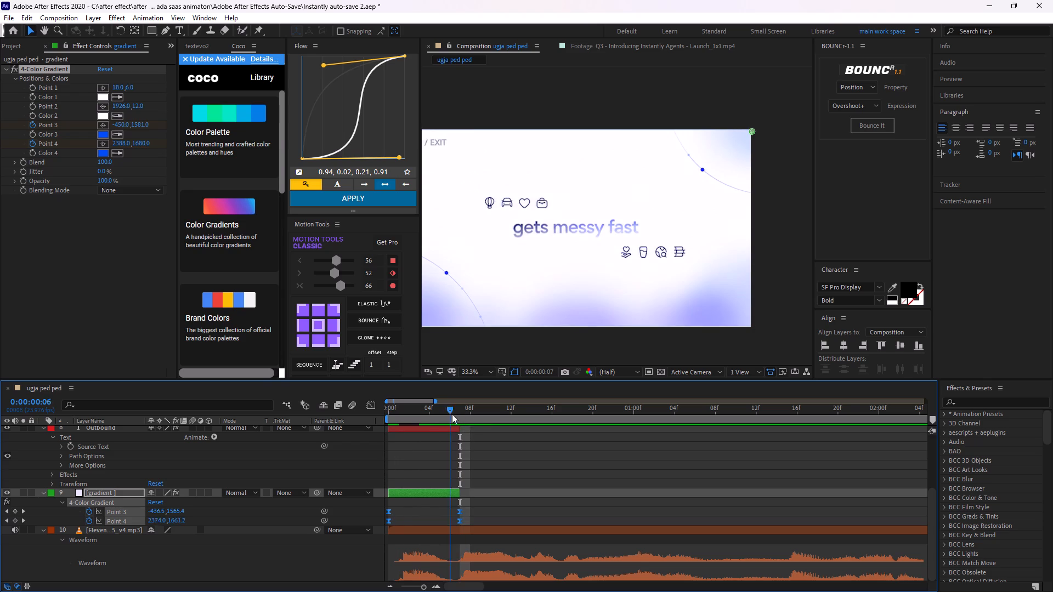
{"action": "left_click_drag", "start_coordinate": [452, 414], "coordinate": [428, 447]}
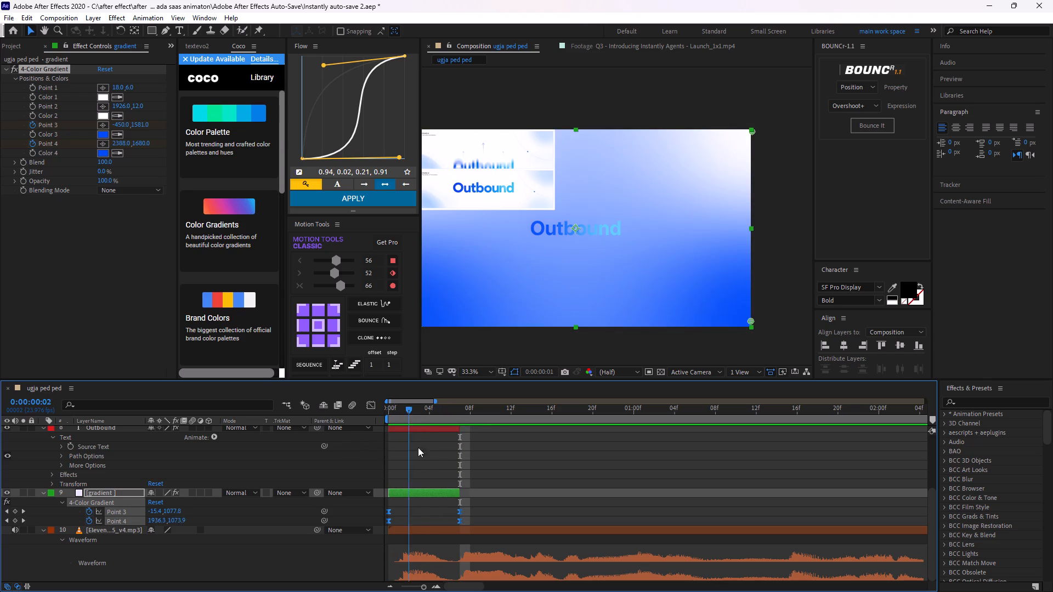
{"action": "left_click_drag", "start_coordinate": [428, 447], "coordinate": [380, 486]}
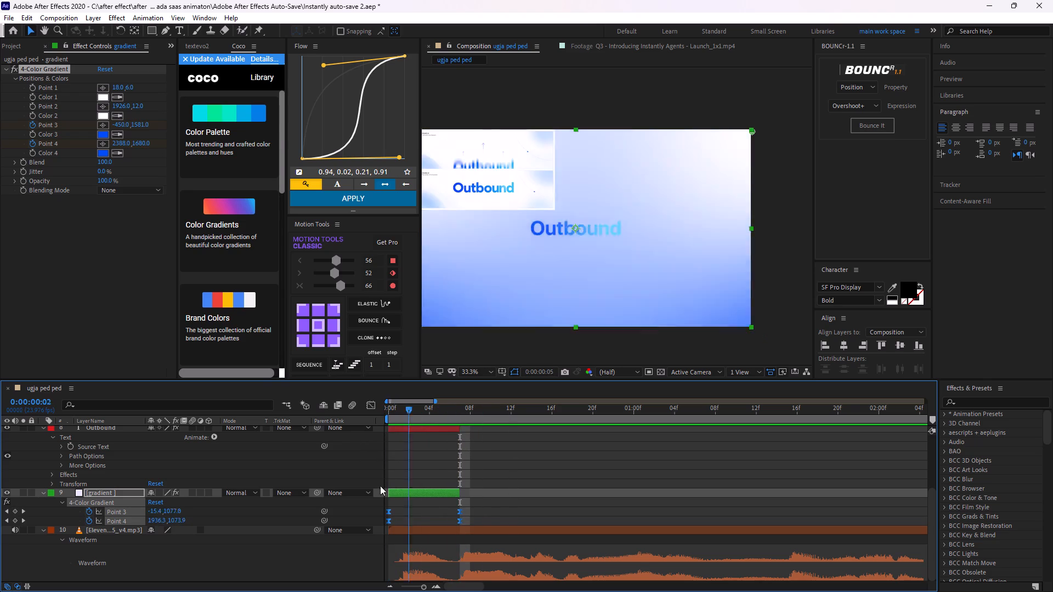
{"action": "left_click_drag", "start_coordinate": [380, 486], "coordinate": [375, 499]}
{"action": "key", "text": "space"}
{"action": "key", "text": "space"}
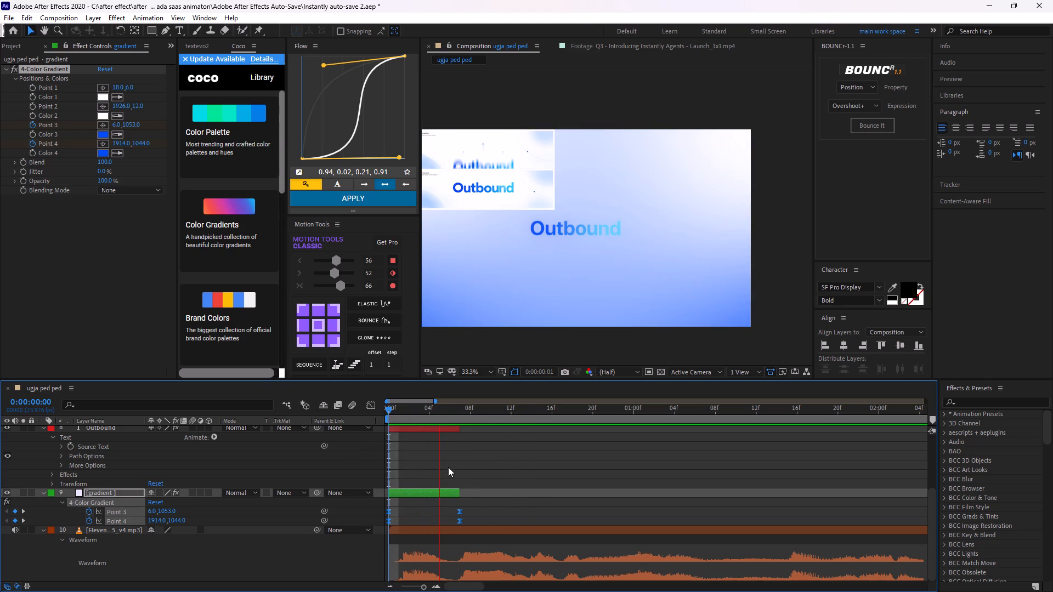
{"action": "left_click_drag", "start_coordinate": [442, 411], "coordinate": [347, 418]}
{"action": "scroll", "coordinate": [450, 486], "scroll_direction": "up", "scroll_amount": 2, "text": "alt"}
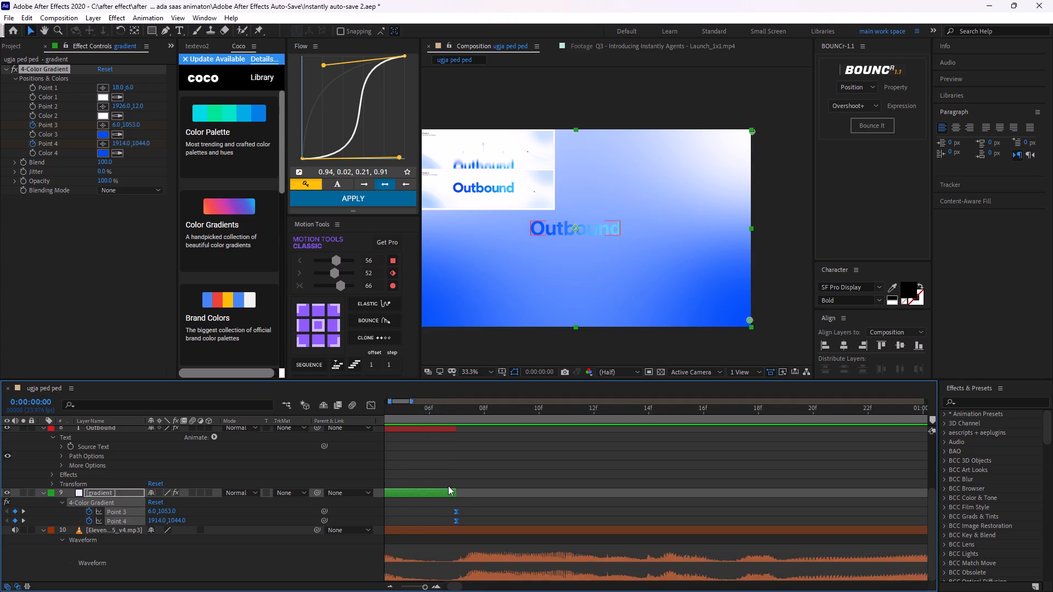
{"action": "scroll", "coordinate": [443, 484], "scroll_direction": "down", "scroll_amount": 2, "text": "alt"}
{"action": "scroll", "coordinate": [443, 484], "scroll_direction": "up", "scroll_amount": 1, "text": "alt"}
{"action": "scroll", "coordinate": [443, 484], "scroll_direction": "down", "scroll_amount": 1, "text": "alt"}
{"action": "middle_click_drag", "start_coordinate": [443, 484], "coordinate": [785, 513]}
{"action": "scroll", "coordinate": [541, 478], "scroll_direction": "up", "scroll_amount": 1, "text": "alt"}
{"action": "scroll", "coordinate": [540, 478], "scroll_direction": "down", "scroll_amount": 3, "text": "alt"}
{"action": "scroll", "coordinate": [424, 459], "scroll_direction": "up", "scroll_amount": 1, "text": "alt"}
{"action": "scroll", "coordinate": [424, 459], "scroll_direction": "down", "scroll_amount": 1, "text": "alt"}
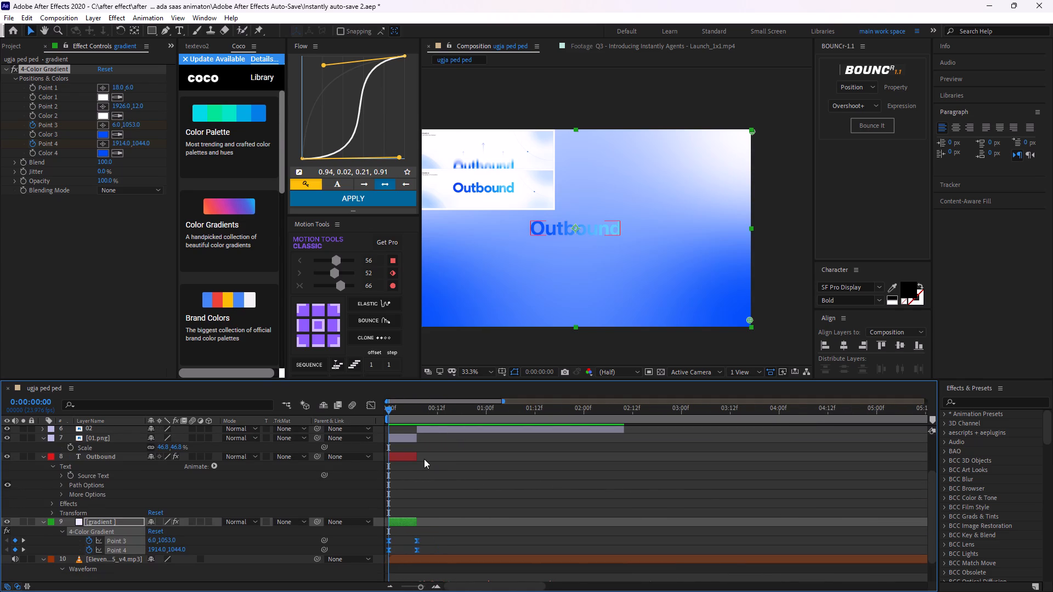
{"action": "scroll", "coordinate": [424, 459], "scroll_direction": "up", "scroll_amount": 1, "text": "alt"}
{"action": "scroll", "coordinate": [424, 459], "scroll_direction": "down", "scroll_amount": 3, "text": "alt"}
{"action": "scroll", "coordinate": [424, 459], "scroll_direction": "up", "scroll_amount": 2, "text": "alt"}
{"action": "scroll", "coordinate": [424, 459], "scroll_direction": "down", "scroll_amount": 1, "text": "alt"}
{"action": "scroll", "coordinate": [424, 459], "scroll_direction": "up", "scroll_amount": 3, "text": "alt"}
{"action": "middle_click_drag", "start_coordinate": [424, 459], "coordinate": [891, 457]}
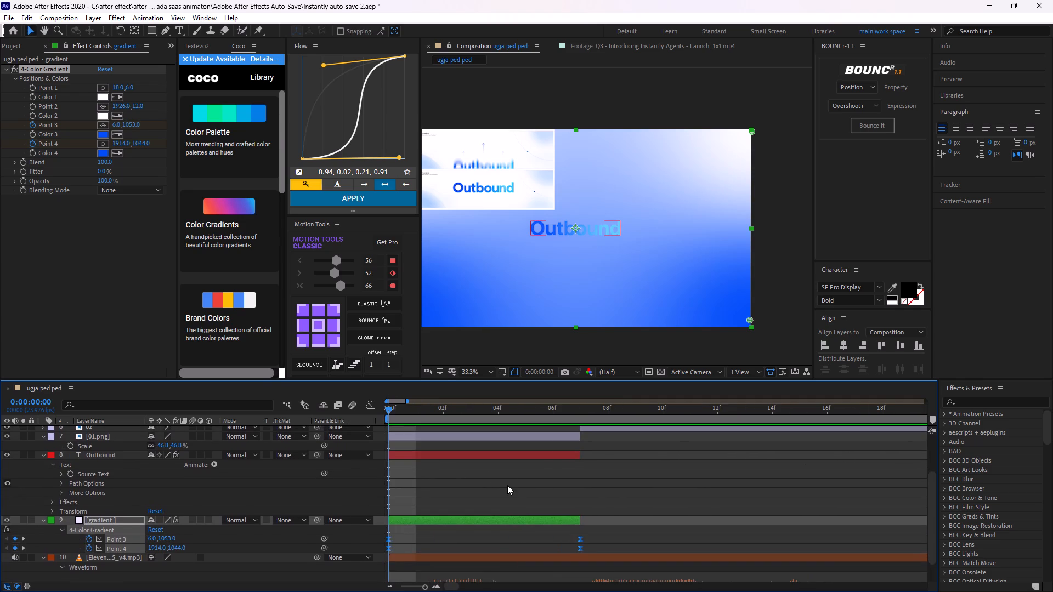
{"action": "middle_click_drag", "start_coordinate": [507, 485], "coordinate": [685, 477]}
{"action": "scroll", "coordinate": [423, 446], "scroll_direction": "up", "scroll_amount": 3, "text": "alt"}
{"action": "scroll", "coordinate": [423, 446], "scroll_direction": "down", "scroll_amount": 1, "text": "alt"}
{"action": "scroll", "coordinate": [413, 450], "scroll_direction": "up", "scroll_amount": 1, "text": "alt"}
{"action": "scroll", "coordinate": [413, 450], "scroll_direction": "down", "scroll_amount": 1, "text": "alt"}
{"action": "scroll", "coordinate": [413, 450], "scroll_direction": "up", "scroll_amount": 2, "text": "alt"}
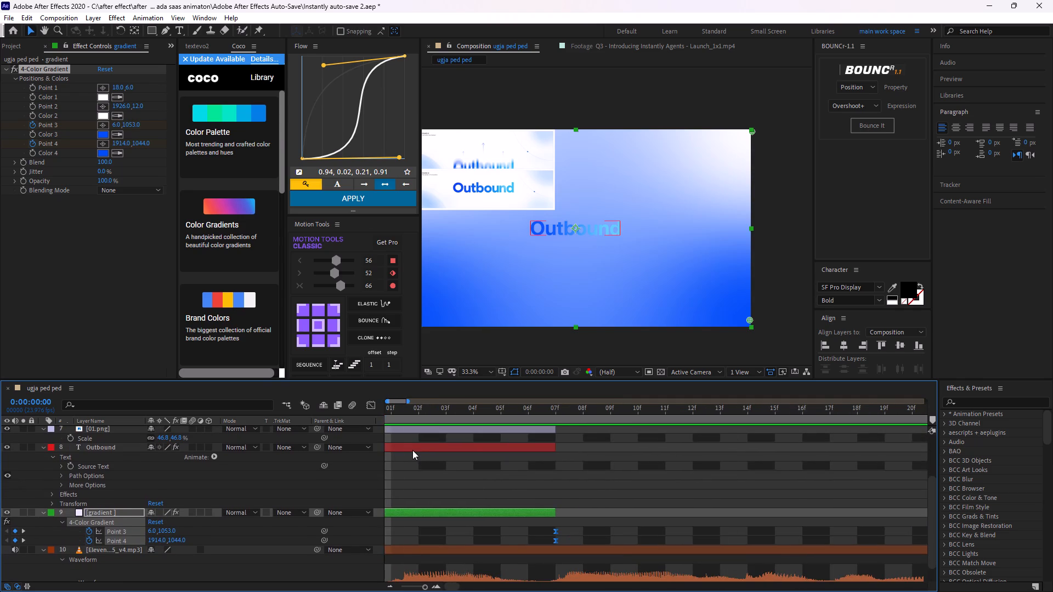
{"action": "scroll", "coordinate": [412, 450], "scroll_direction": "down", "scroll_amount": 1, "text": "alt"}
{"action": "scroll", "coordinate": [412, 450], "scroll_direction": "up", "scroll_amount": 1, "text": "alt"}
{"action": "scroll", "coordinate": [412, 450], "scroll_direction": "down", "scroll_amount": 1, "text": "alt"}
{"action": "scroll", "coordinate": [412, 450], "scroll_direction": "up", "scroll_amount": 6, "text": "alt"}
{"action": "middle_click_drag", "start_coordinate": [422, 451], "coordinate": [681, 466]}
Enable Source Text keyframing on the Outbound text layer at 0:00:00:00 and replace its letter u with an asterisk.
{"action": "left_click", "coordinate": [427, 460]}
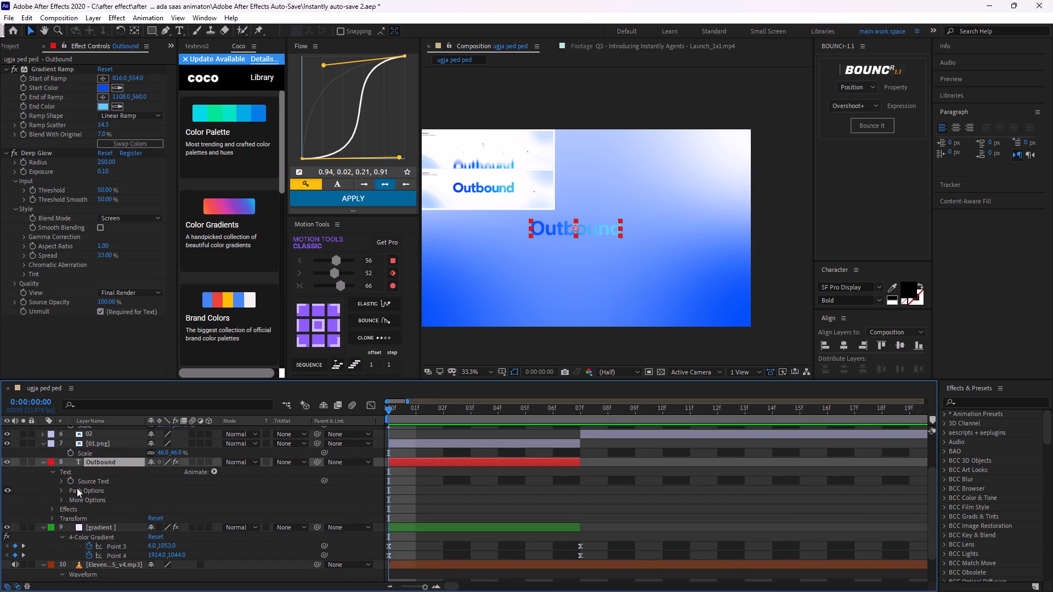
{"action": "left_click", "coordinate": [70, 481]}
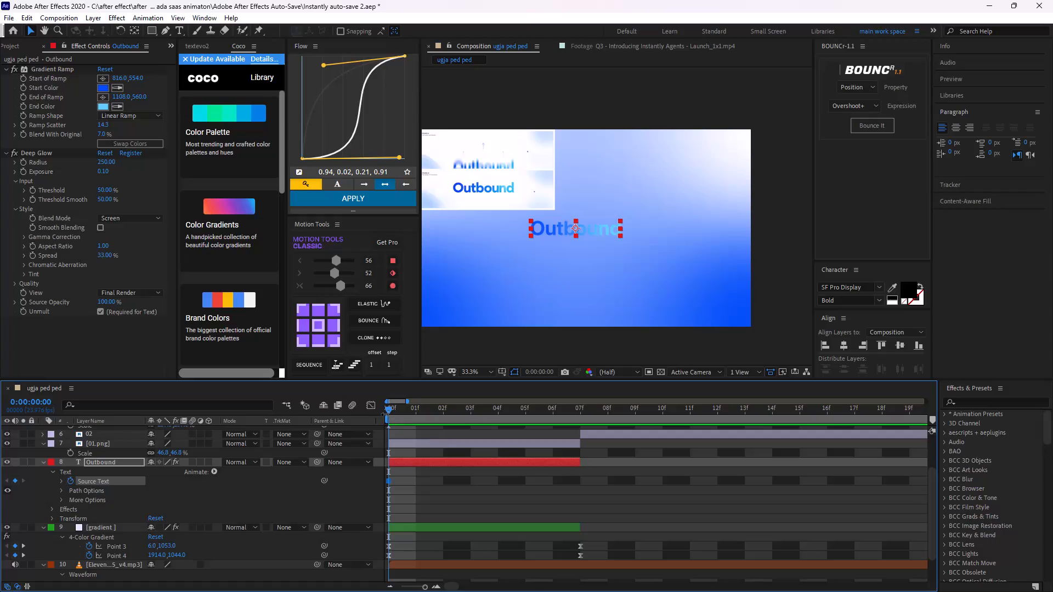
{"action": "double_click", "coordinate": [548, 229]}
{"action": "left_click_drag", "start_coordinate": [556, 227], "coordinate": [545, 234]}
{"action": "key", "text": "asterisk"}
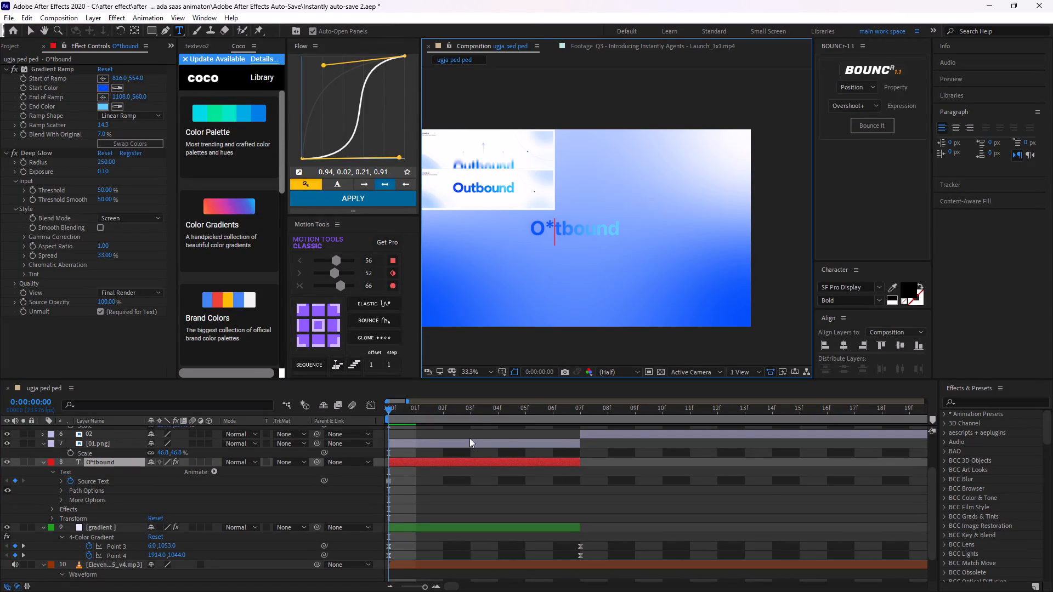
Add a Source Text keyframe to the O*tbound layer at 0:00:00:01 and scrub the opening frames to check it.
{"action": "left_click_drag", "start_coordinate": [386, 407], "coordinate": [411, 415]}
{"action": "double_click", "coordinate": [559, 230]}
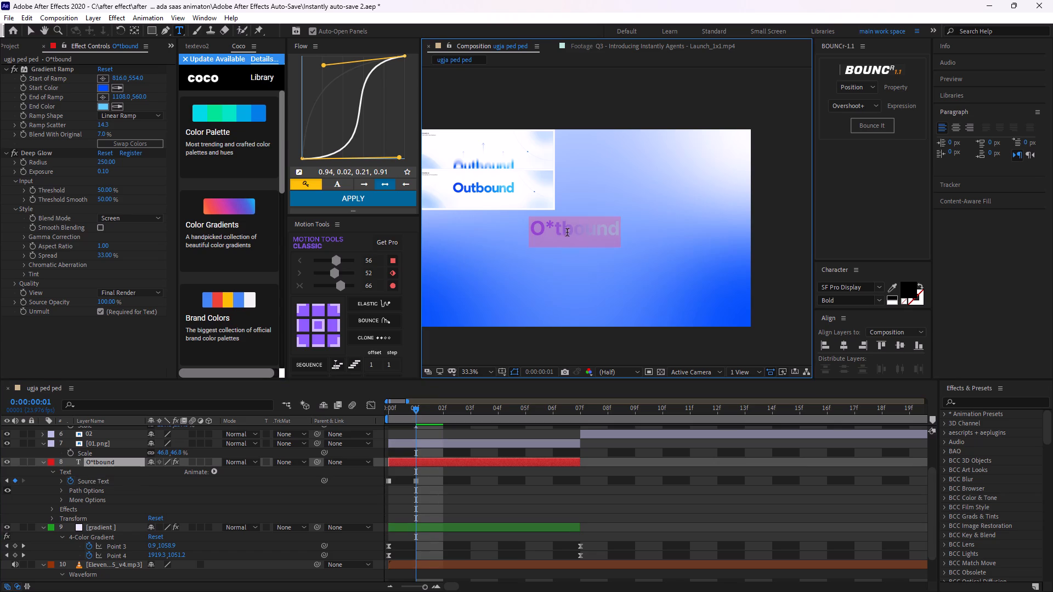
{"action": "left_click", "coordinate": [592, 228]}
{"action": "left_click", "coordinate": [457, 502]}
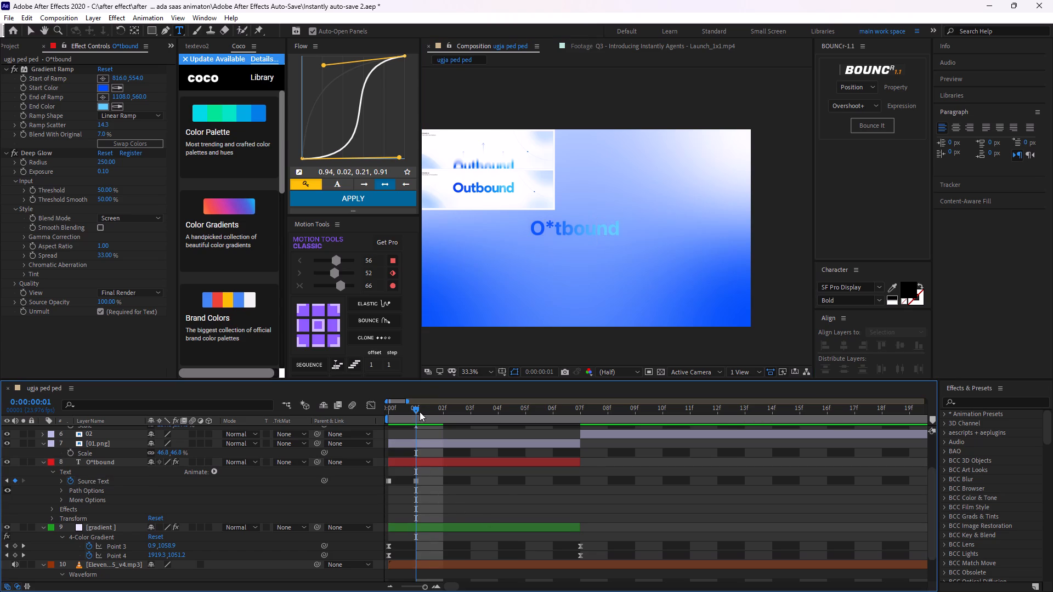
{"action": "left_click_drag", "start_coordinate": [418, 412], "coordinate": [405, 430]}
{"action": "left_click_drag", "start_coordinate": [416, 408], "coordinate": [409, 433]}
Apply a typewriter-style text animation preset to the O*tbound layer at 0:00:00:01, finding it with the search "typ".
{"action": "left_click", "coordinate": [423, 463]}
{"action": "key", "text": "ctrl+space"}
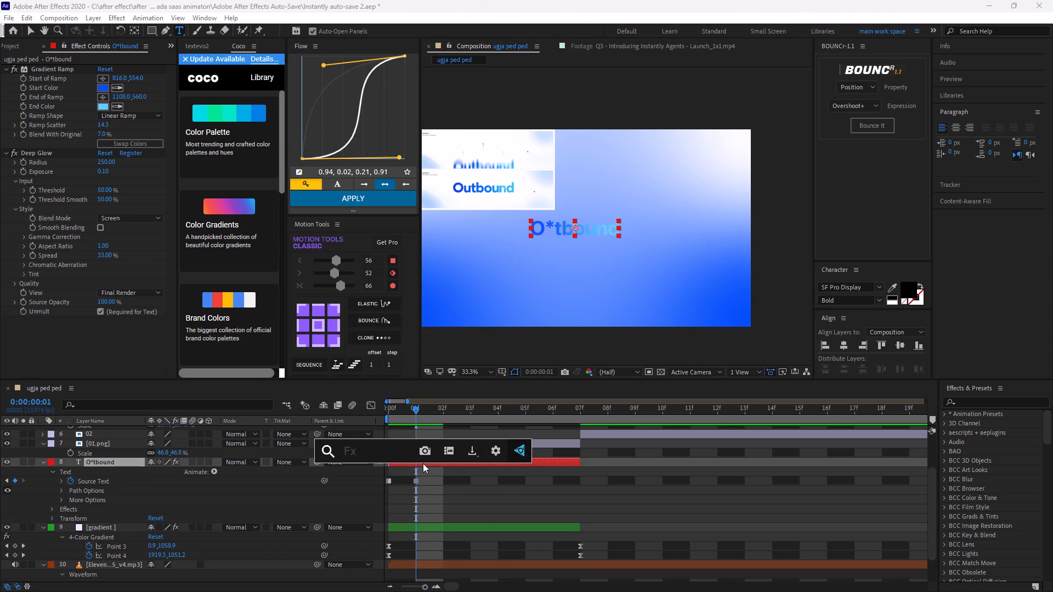
{"action": "key", "text": "t"}
{"action": "type", "text": "yo"}
{"action": "key", "text": "BackSpace"}
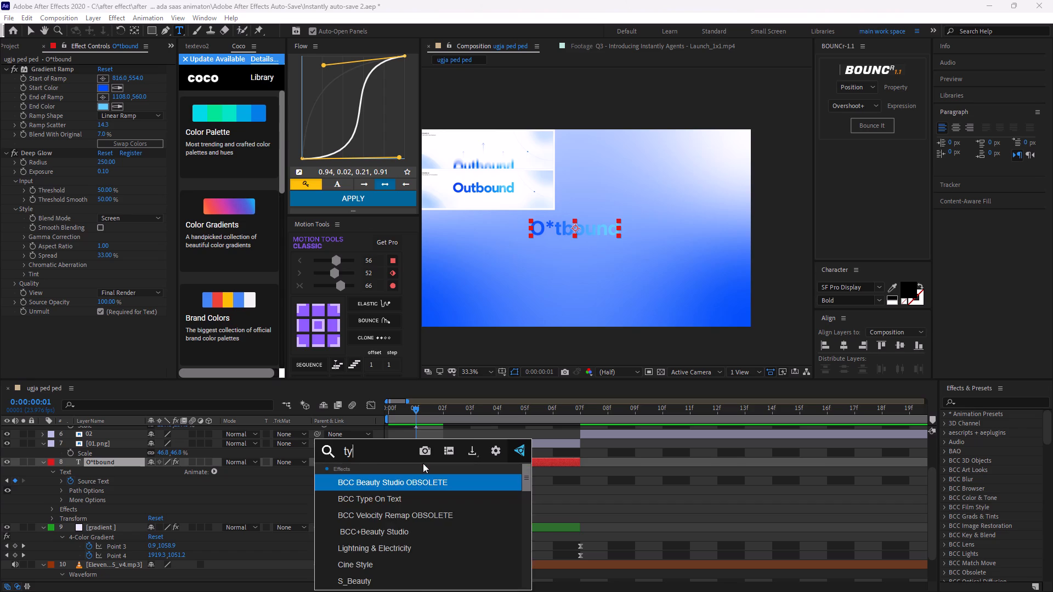
{"action": "key", "text": "e"}
{"action": "key", "text": "BackSpace"}
{"action": "key", "text": "BackSpace"}
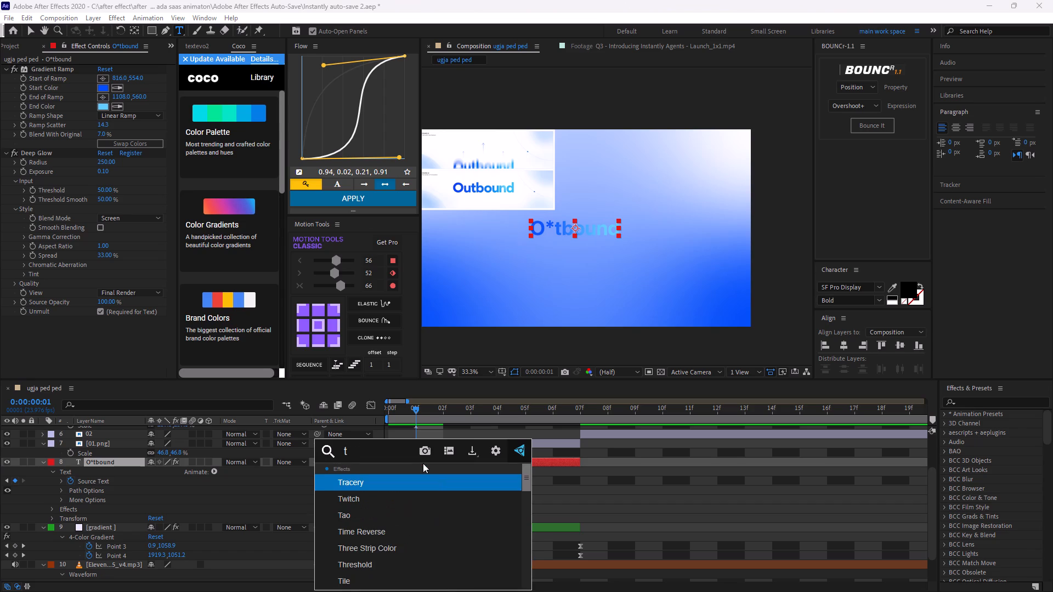
{"action": "type", "text": "yp"}
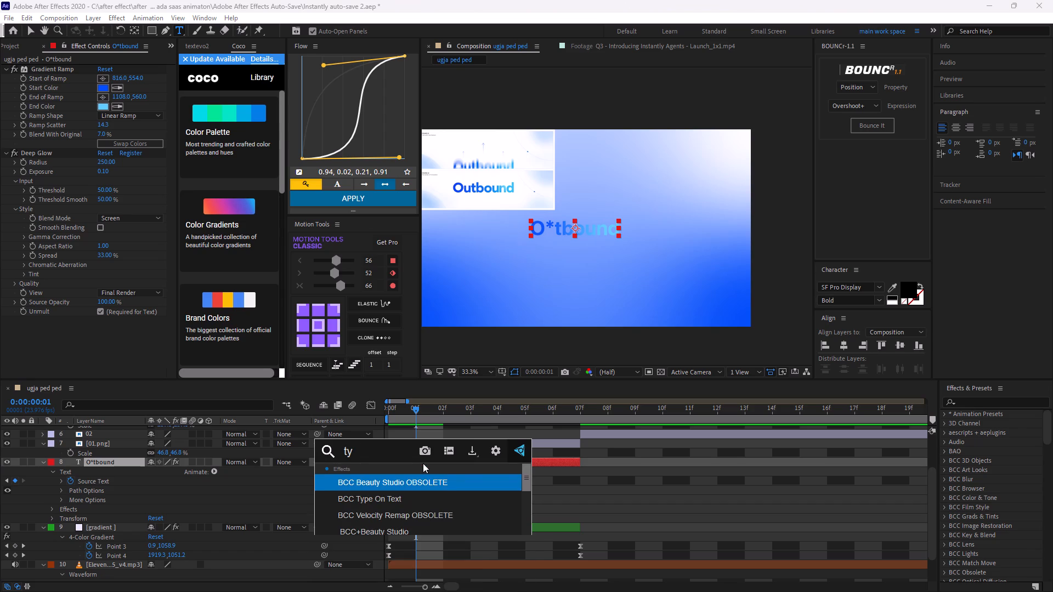
{"action": "key", "text": "Down"}
{"action": "key", "text": "Return"}
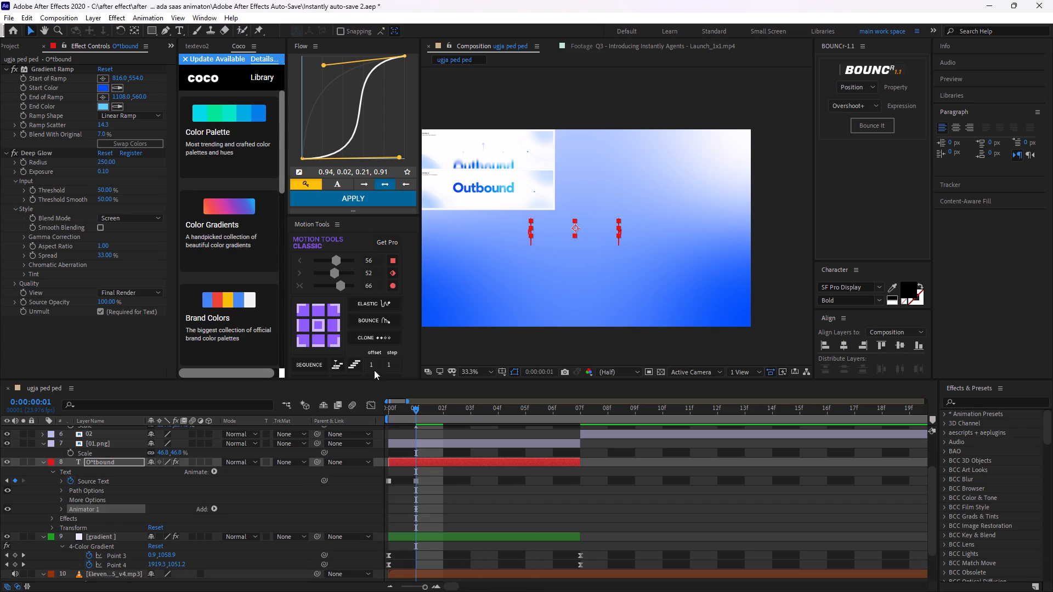
Retime the typing animation's Range Selector Start keyframes to run from 0:00:00:00 to 0:00:00:05.
{"action": "key", "text": "u"}
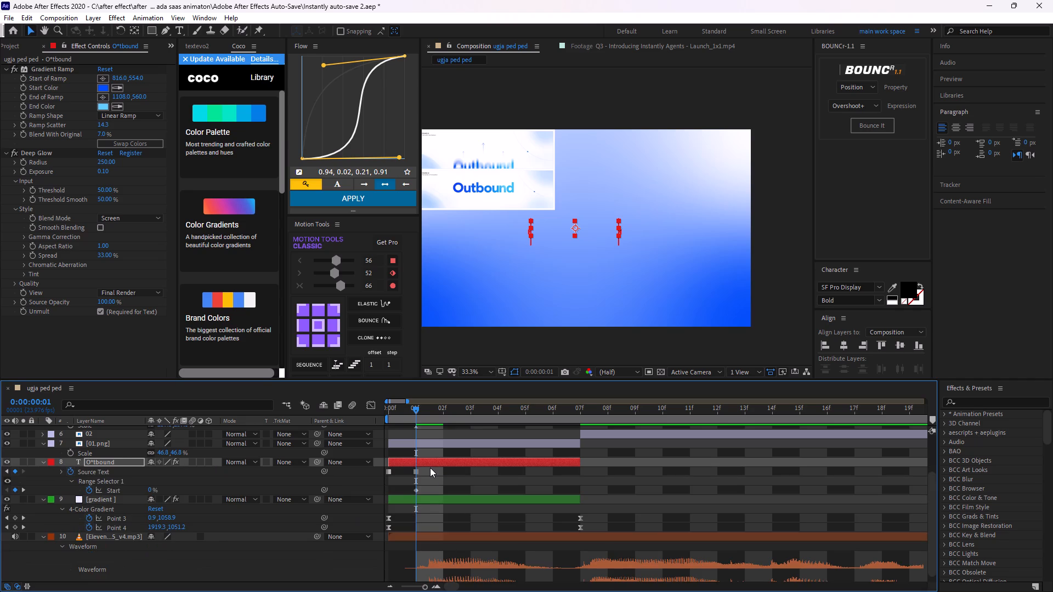
{"action": "left_click_drag", "start_coordinate": [415, 491], "coordinate": [605, 523]}
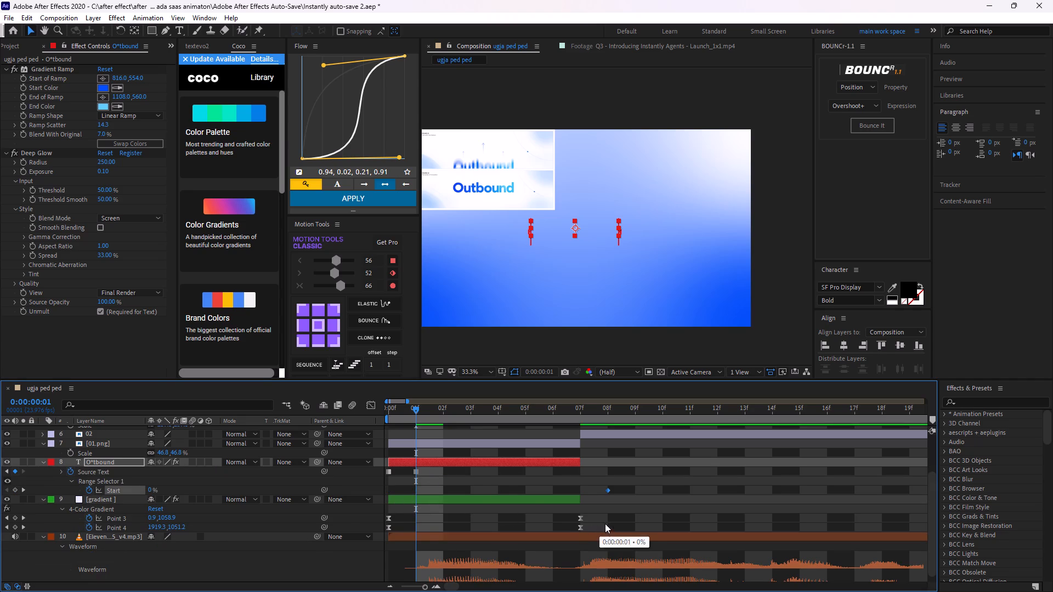
{"action": "left_click_drag", "start_coordinate": [605, 523], "coordinate": [599, 520]}
{"action": "scroll", "coordinate": [477, 491], "scroll_direction": "down", "scroll_amount": 2, "text": "alt"}
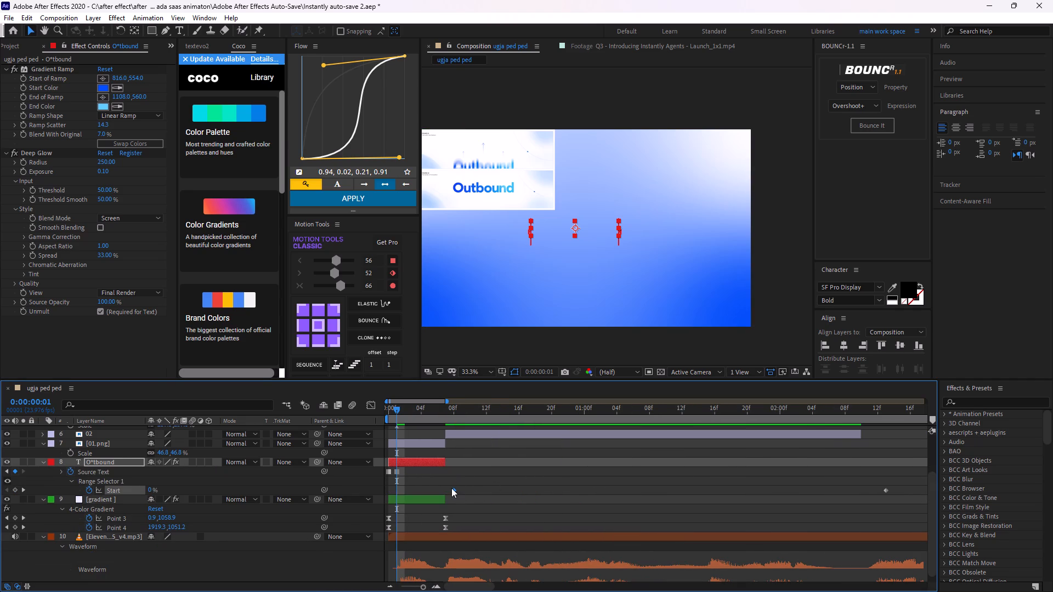
{"action": "left_click_drag", "start_coordinate": [453, 488], "coordinate": [386, 514]}
{"action": "left_click_drag", "start_coordinate": [885, 489], "coordinate": [444, 531]}
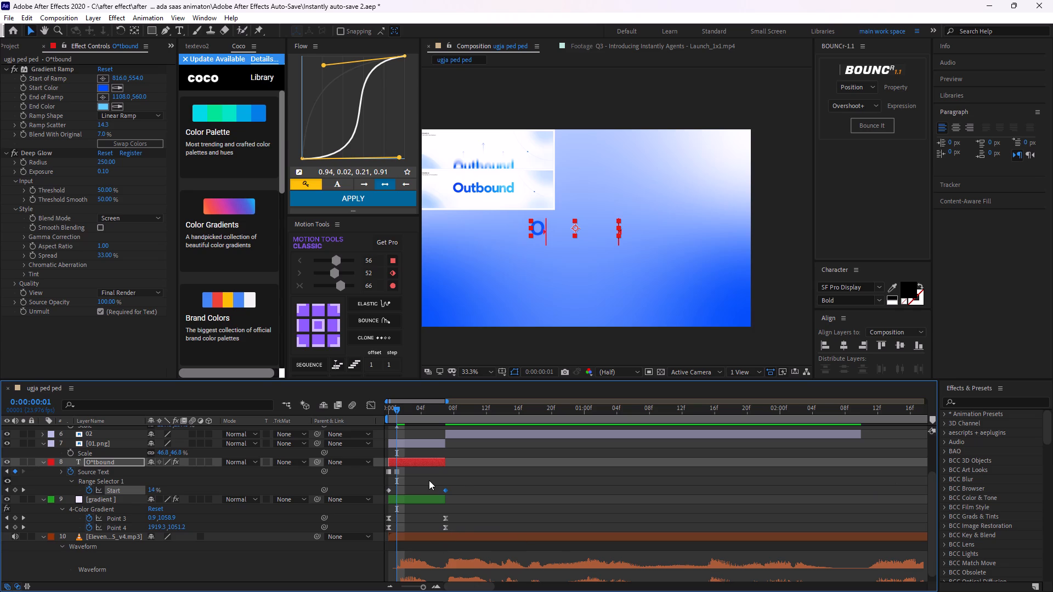
{"action": "scroll", "coordinate": [429, 480], "scroll_direction": "up", "scroll_amount": 1, "text": "alt"}
{"action": "scroll", "coordinate": [429, 480], "scroll_direction": "down", "scroll_amount": 1, "text": "alt"}
{"action": "scroll", "coordinate": [429, 480], "scroll_direction": "up", "scroll_amount": 2, "text": "alt"}
{"action": "middle_click_drag", "start_coordinate": [441, 479], "coordinate": [590, 476]}
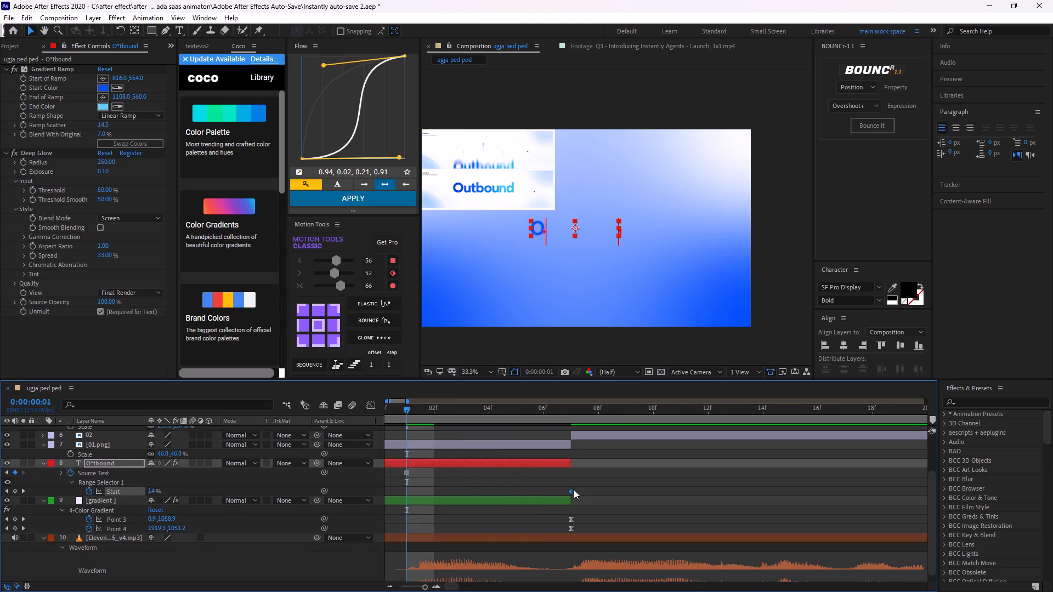
{"action": "left_click_drag", "start_coordinate": [569, 489], "coordinate": [522, 503]}
{"action": "middle_click_drag", "start_coordinate": [513, 498], "coordinate": [639, 483]}
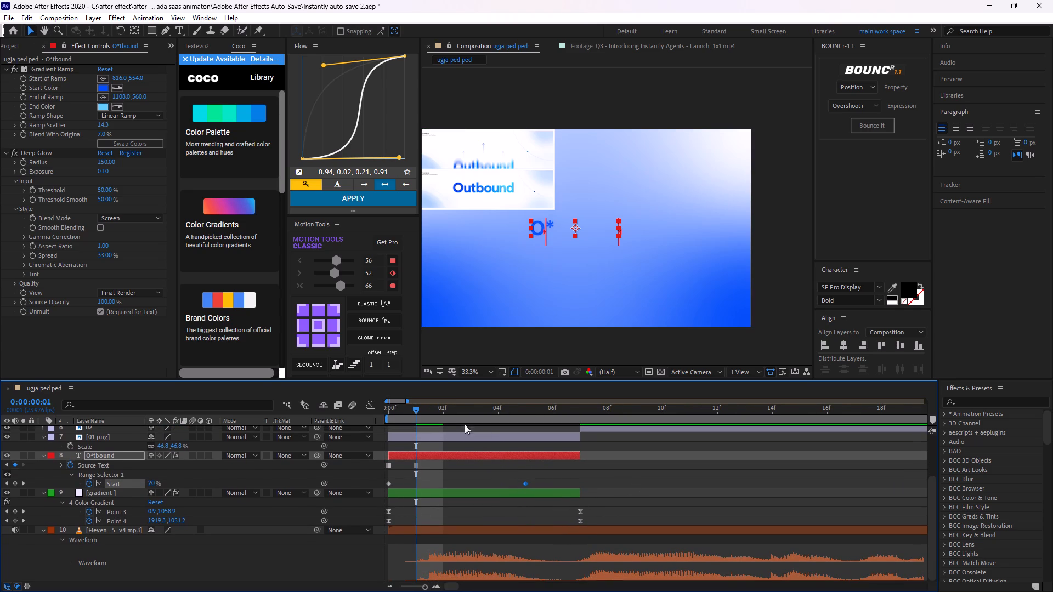
Scrub between 0:00:00:00 and 0:00:00:03 to review the typing reveal of the text.
{"action": "left_click_drag", "start_coordinate": [410, 413], "coordinate": [429, 403]}
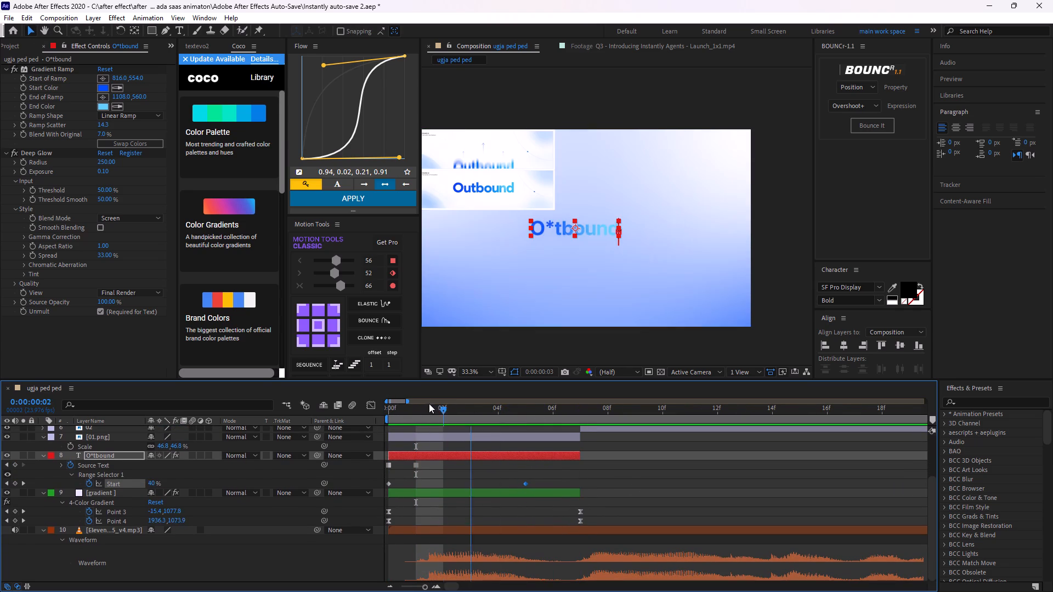
{"action": "left_click_drag", "start_coordinate": [429, 403], "coordinate": [424, 412]}
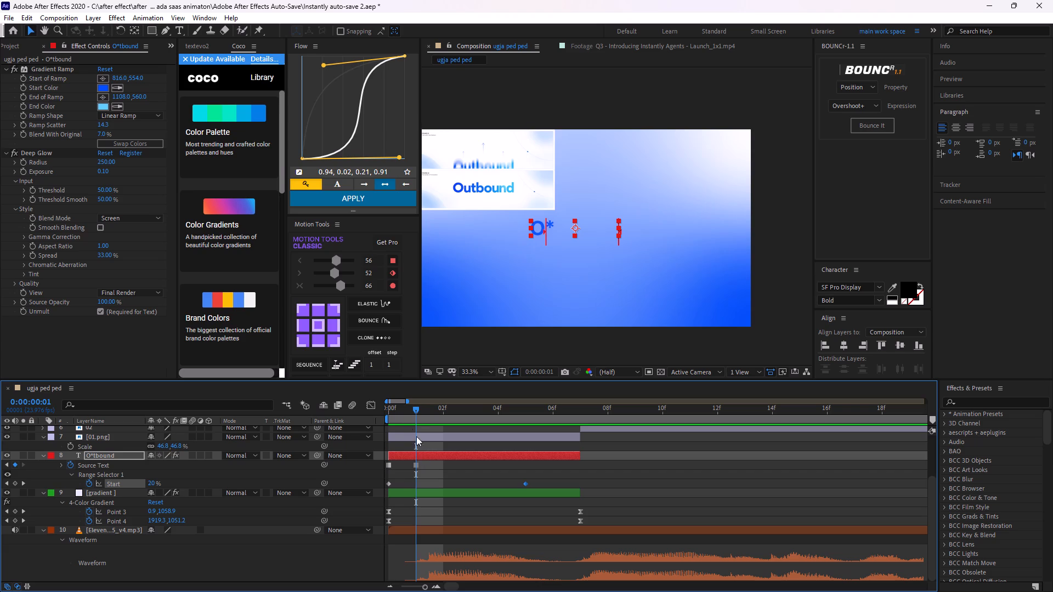
{"action": "left_click_drag", "start_coordinate": [418, 409], "coordinate": [398, 430]}
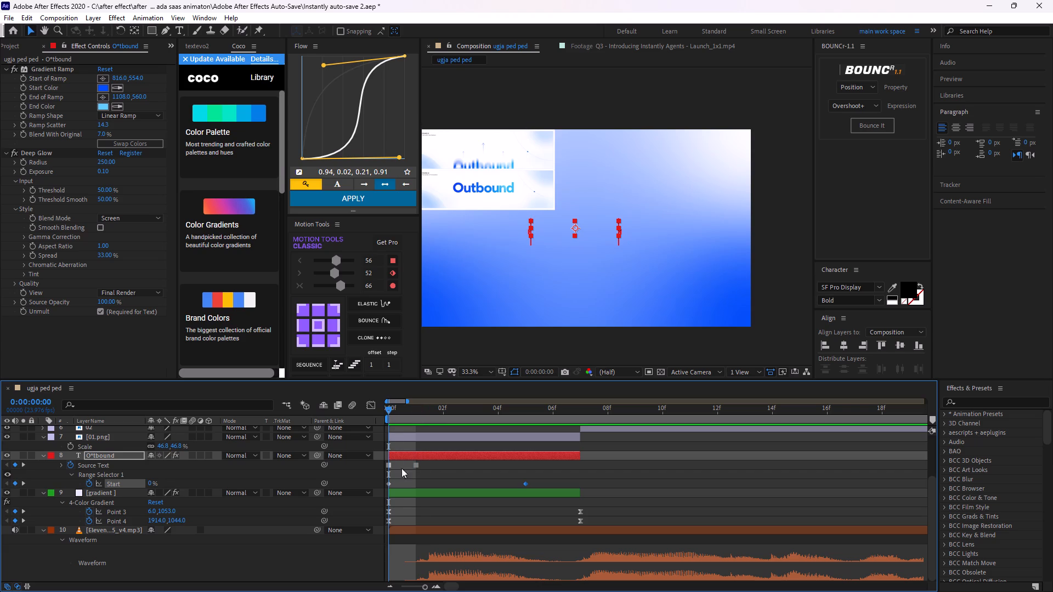
At 0:00:00:01, replace the text's first letter O with an ampersand so the word starts with &*.
{"action": "double_click", "coordinate": [401, 453]}
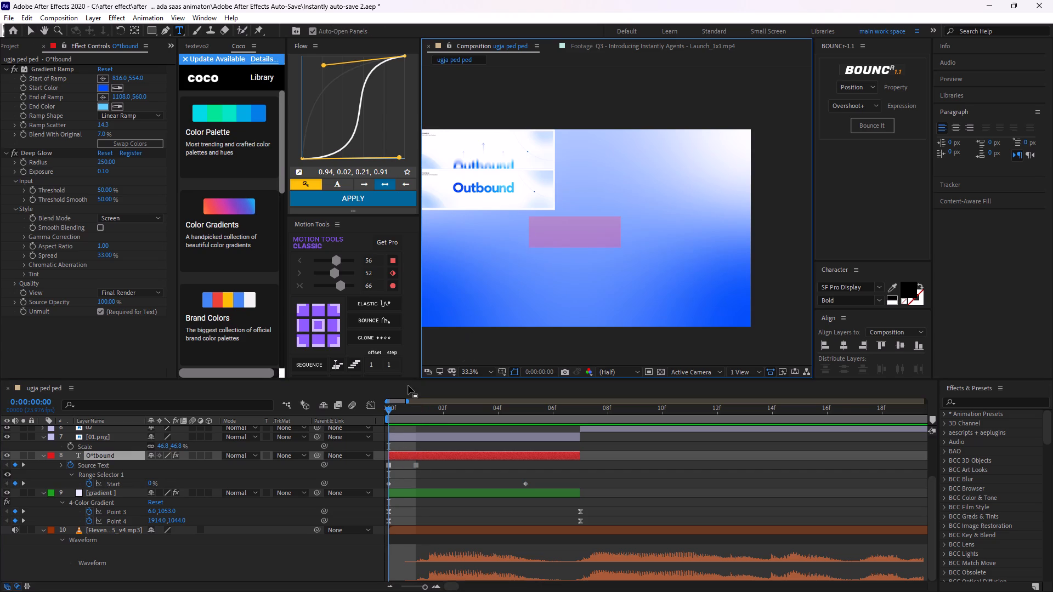
{"action": "left_click_drag", "start_coordinate": [389, 415], "coordinate": [419, 417]}
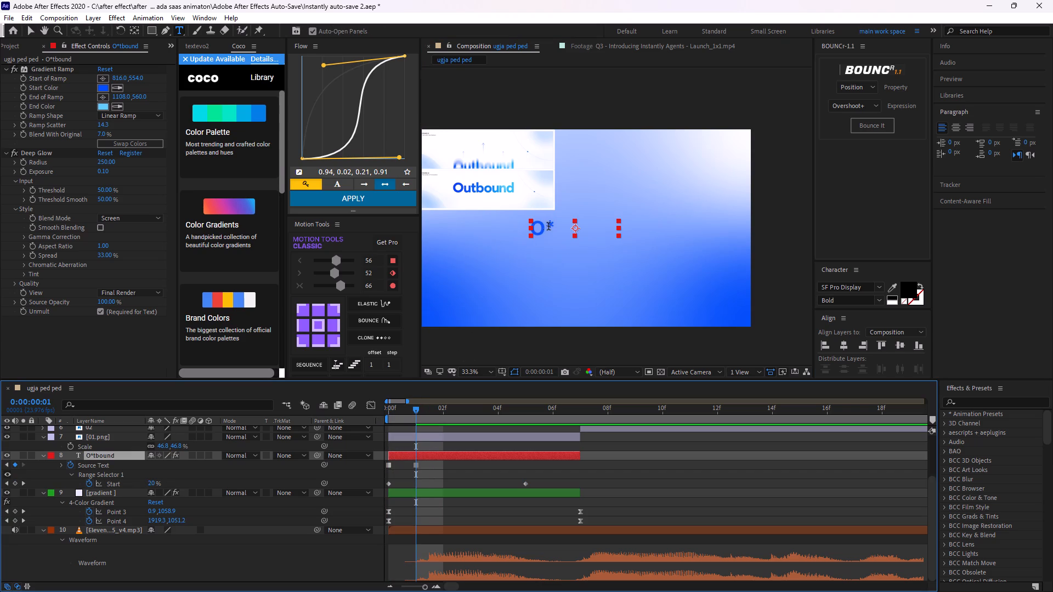
{"action": "left_click_drag", "start_coordinate": [546, 225], "coordinate": [531, 231]}
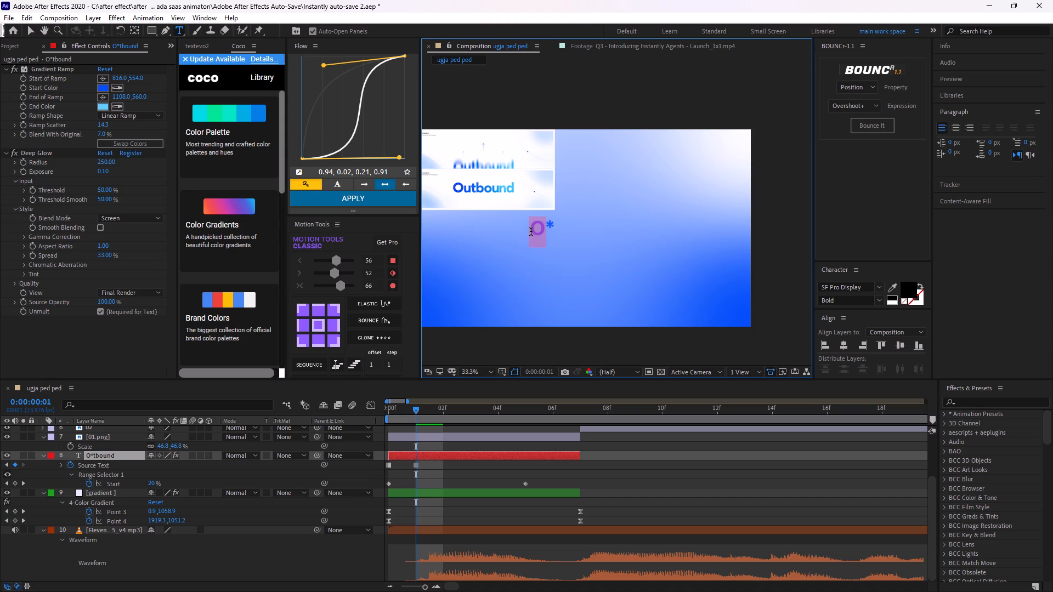
{"action": "key", "text": "7"}
{"action": "key", "text": "BackSpace"}
{"action": "key", "text": "shift+ampersand"}
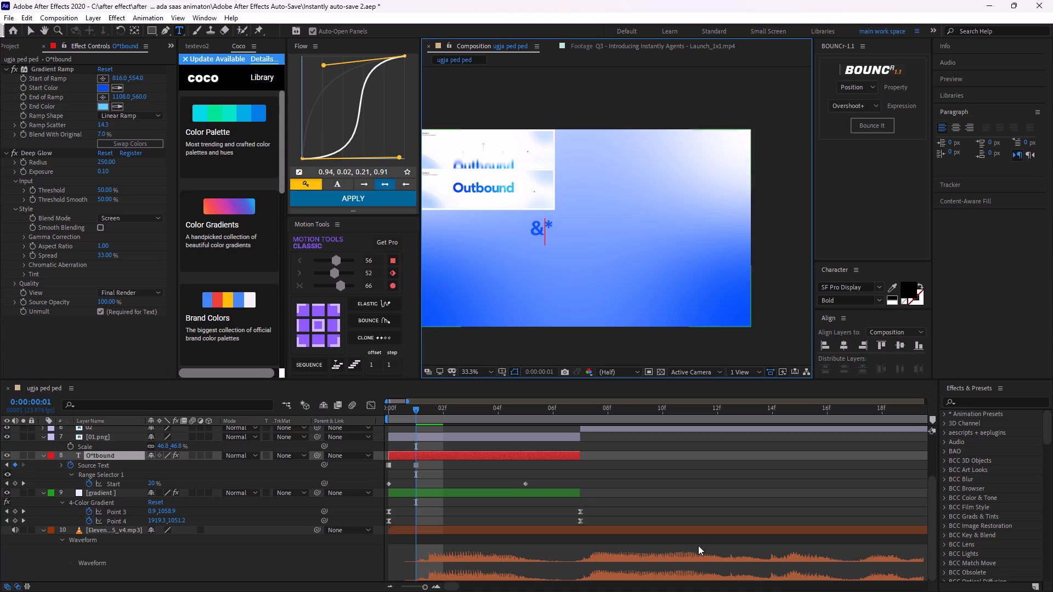
{"action": "left_click", "coordinate": [439, 477]}
At 0:00:00:02, replace the scrambled characters &* at the start of the text with Ou.
{"action": "left_click_drag", "start_coordinate": [417, 414], "coordinate": [407, 429]}
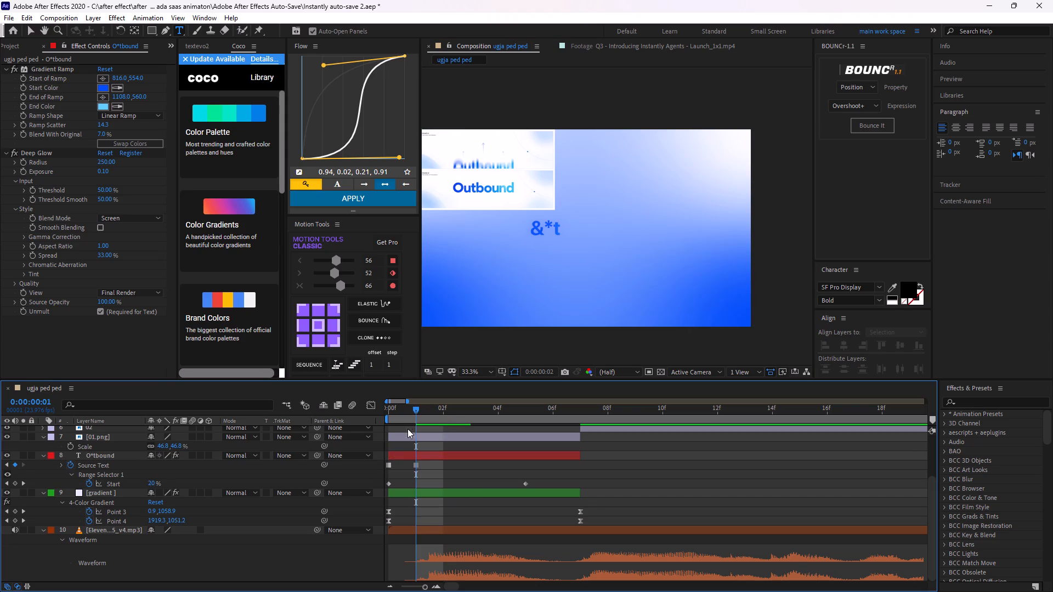
{"action": "left_click_drag", "start_coordinate": [407, 429], "coordinate": [446, 435]}
{"action": "double_click", "coordinate": [451, 454]}
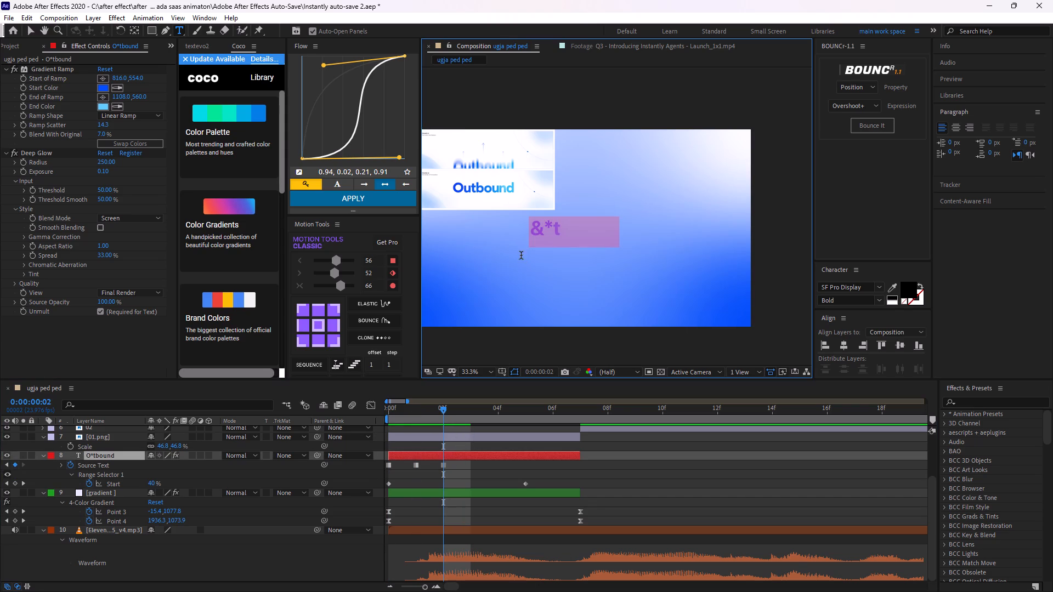
{"action": "left_click_drag", "start_coordinate": [550, 224], "coordinate": [533, 229]}
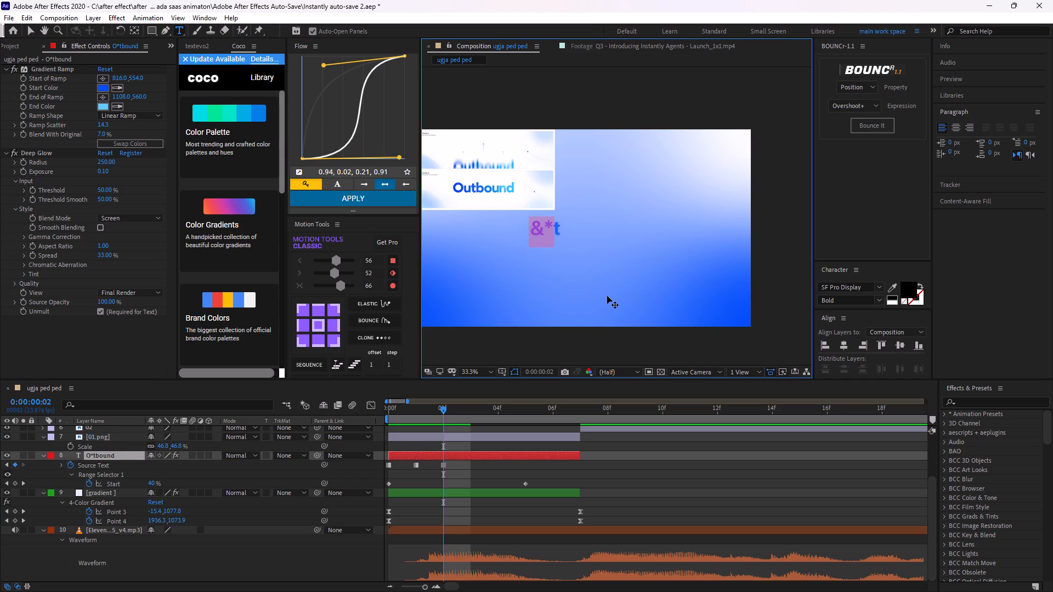
{"action": "type", "text": "ou"}
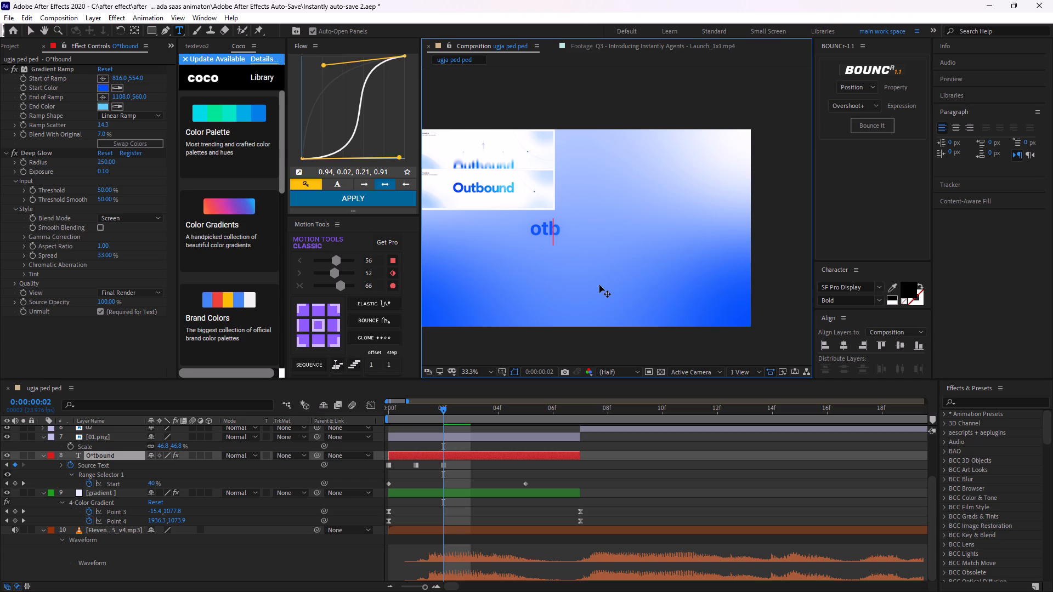
{"action": "key", "text": "BackSpace"}
{"action": "key", "text": "BackSpace"}
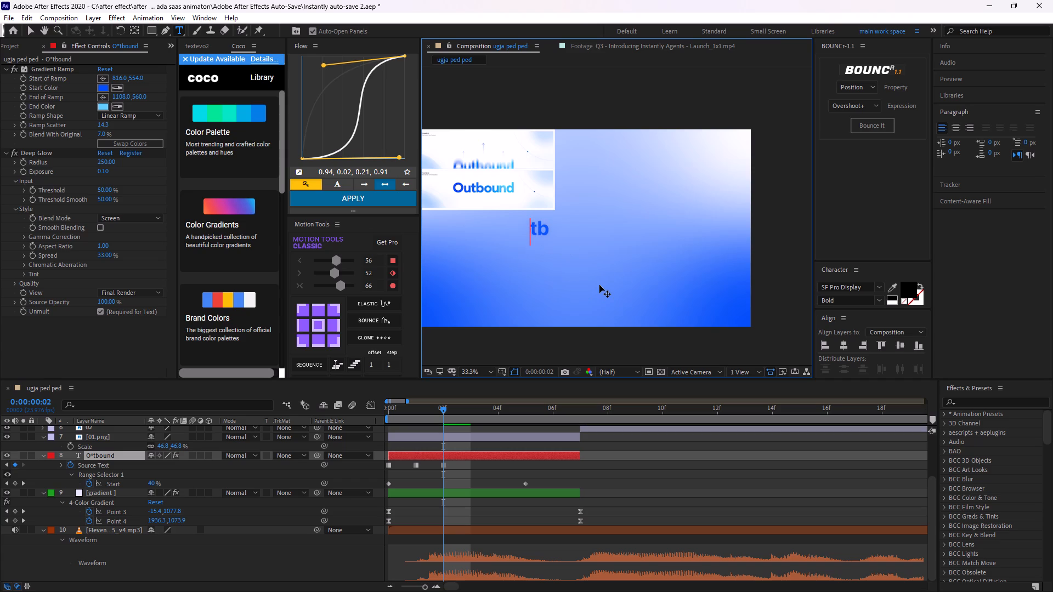
{"action": "key", "text": "shift+o"}
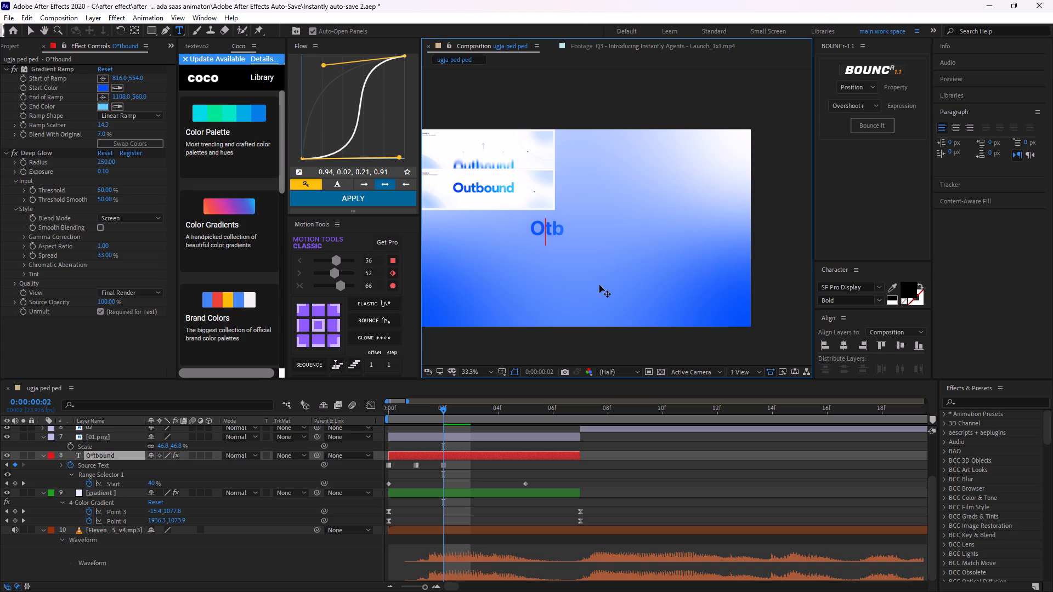
{"action": "key", "text": "u"}
{"action": "left_click", "coordinate": [461, 462]}
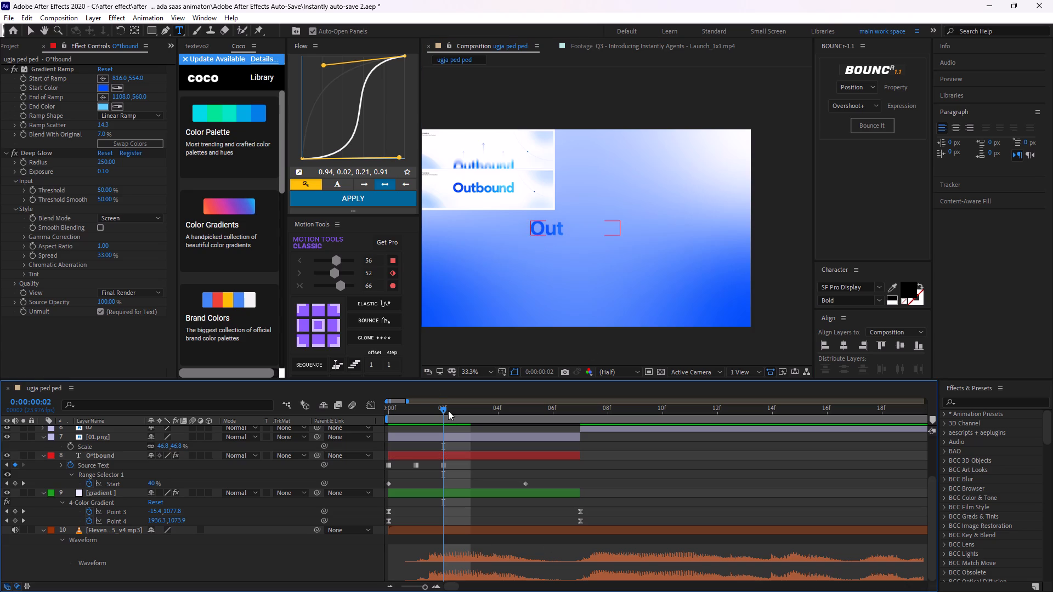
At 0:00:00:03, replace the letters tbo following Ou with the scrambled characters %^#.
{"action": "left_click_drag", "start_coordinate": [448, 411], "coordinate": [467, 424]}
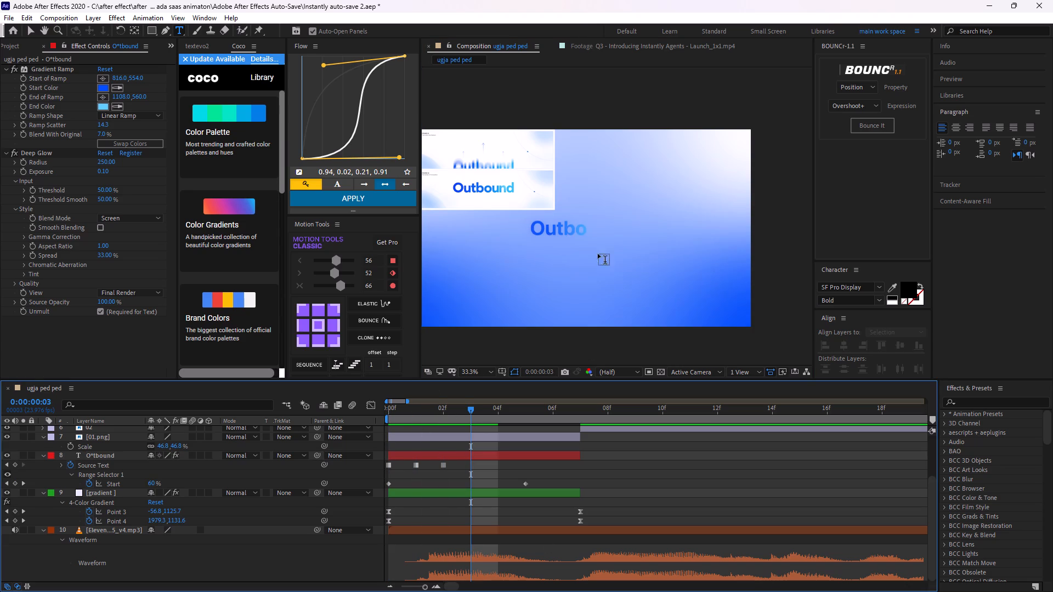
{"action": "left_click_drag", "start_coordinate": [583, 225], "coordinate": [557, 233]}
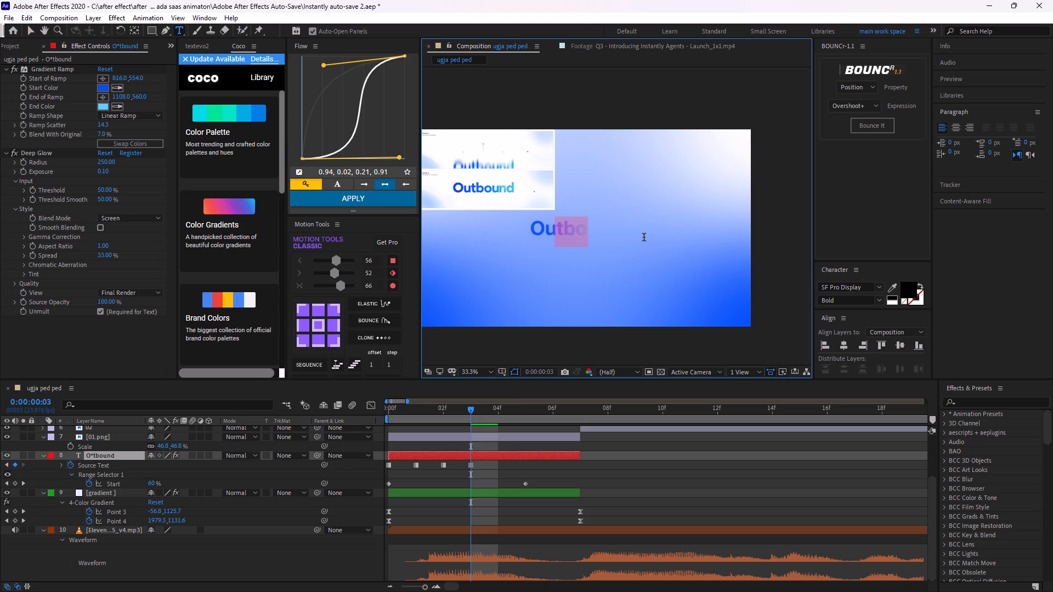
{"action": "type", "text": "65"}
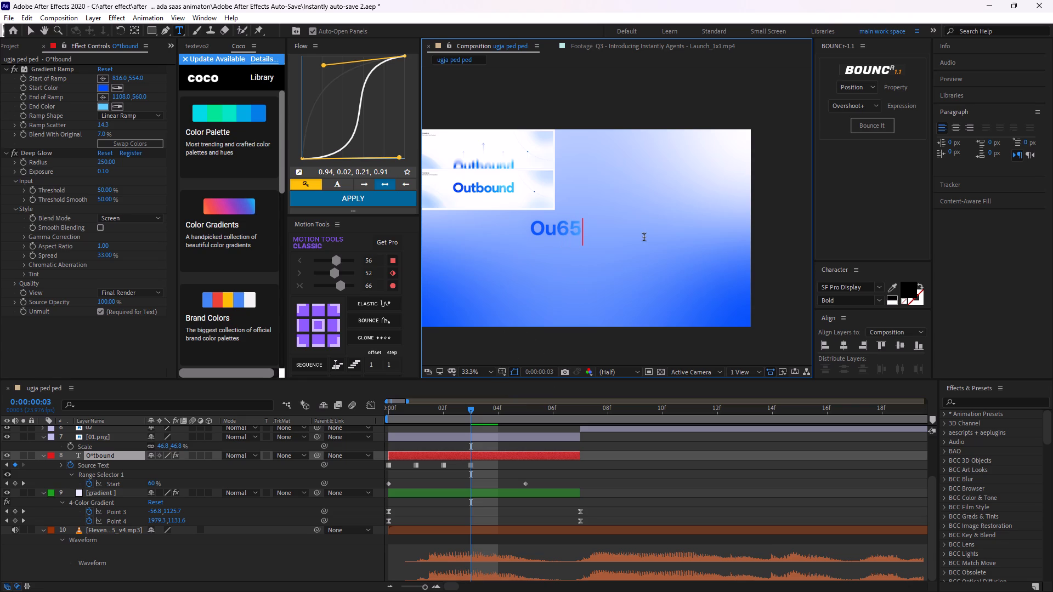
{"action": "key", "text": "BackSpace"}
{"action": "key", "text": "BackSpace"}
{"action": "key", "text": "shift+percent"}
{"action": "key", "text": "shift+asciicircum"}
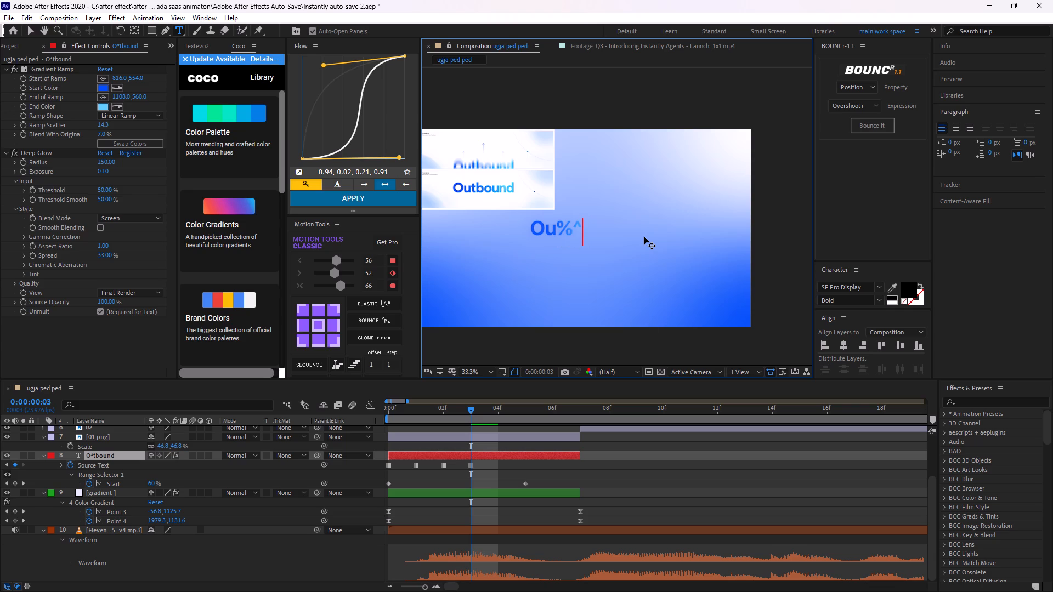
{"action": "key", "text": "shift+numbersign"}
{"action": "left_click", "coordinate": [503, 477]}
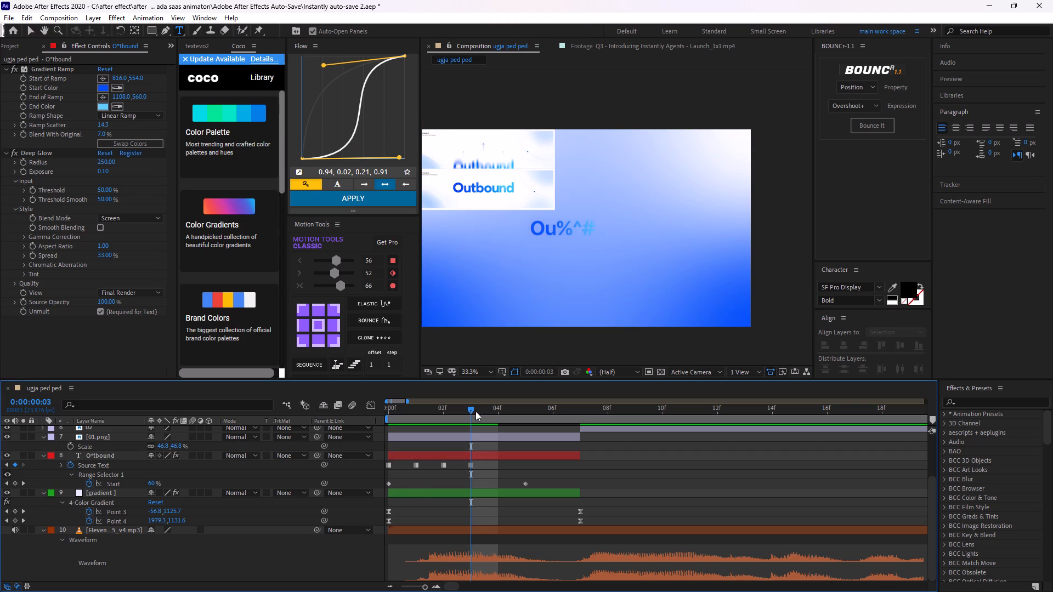
Scrub through the preceding frames for comparison, and at 0:00:00:03 replace the %^# characters after Ou with *~".
{"action": "left_click_drag", "start_coordinate": [475, 411], "coordinate": [453, 436]}
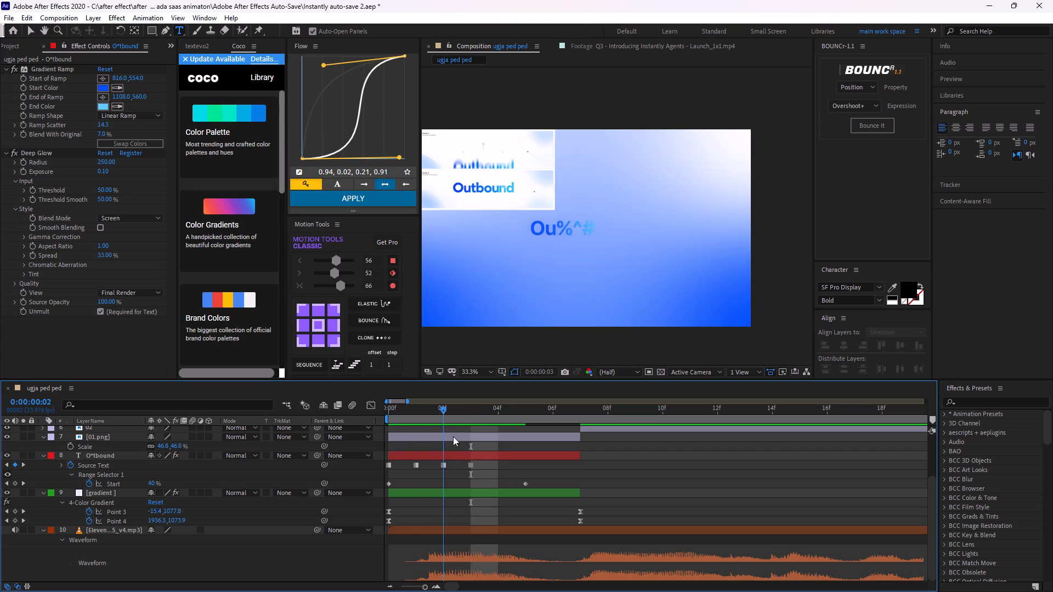
{"action": "left_click_drag", "start_coordinate": [453, 436], "coordinate": [455, 436]}
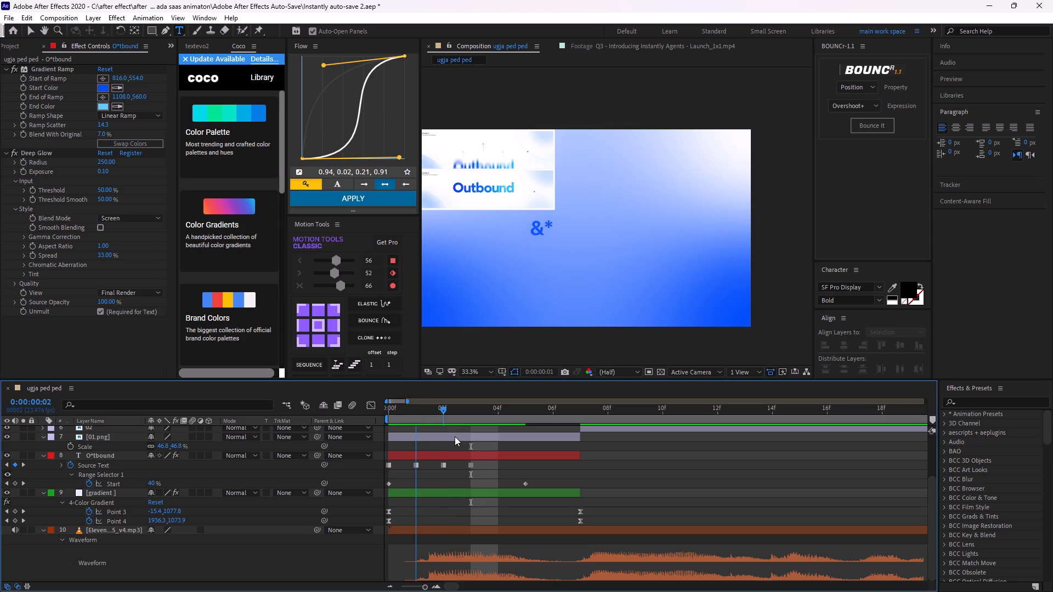
{"action": "left_click_drag", "start_coordinate": [455, 436], "coordinate": [452, 436]}
{"action": "left_click_drag", "start_coordinate": [444, 409], "coordinate": [471, 422]}
{"action": "double_click", "coordinate": [472, 465]}
{"action": "left_click", "coordinate": [593, 215]}
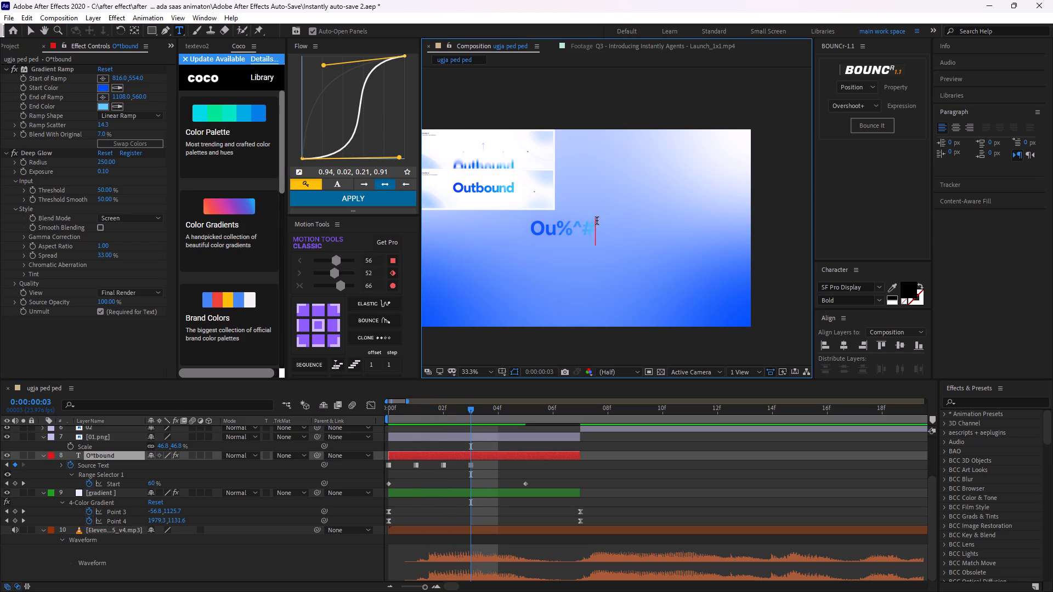
{"action": "left_click_drag", "start_coordinate": [597, 220], "coordinate": [556, 234]}
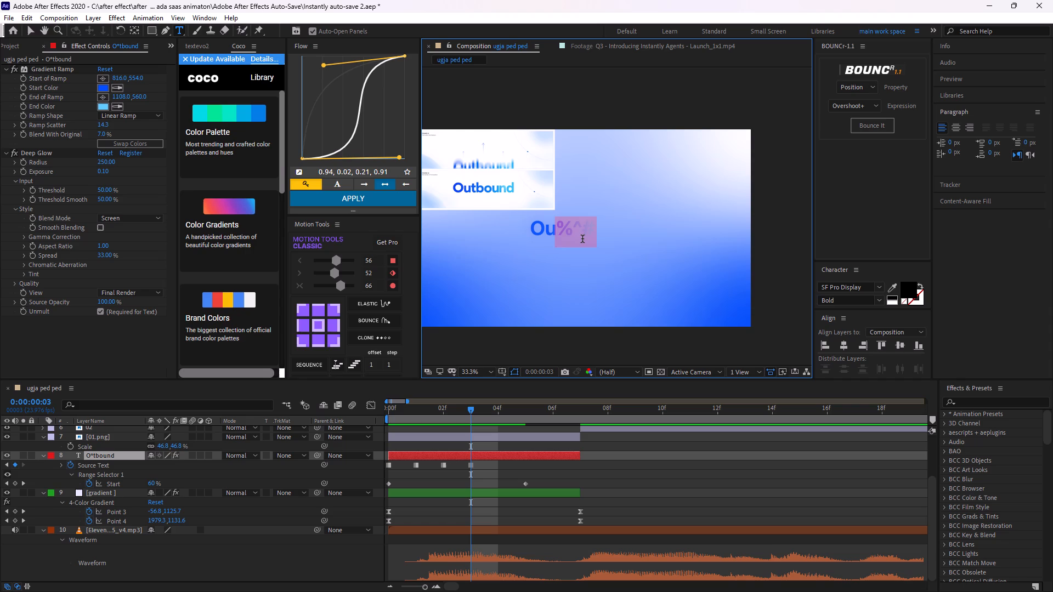
{"action": "key", "text": "BackSpace"}
{"action": "key", "text": "shift+asterisk"}
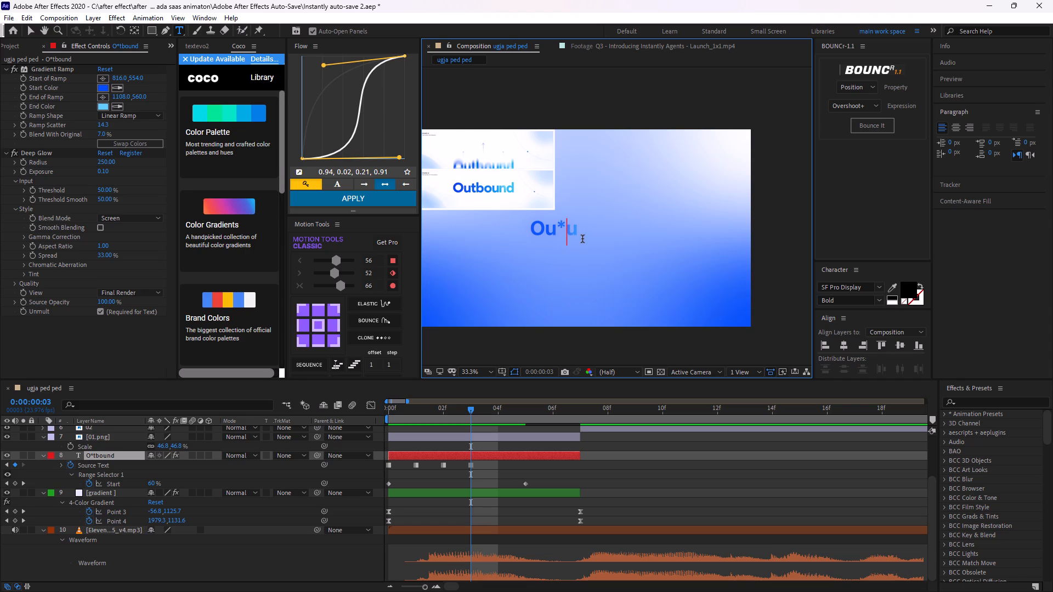
{"action": "key", "text": "shift+asciitilde"}
{"action": "key", "text": "shift+quotedbl"}
At 0:00:00:04, replace the visible scrambled text with the word Outvound.
{"action": "left_click_drag", "start_coordinate": [474, 408], "coordinate": [411, 449]}
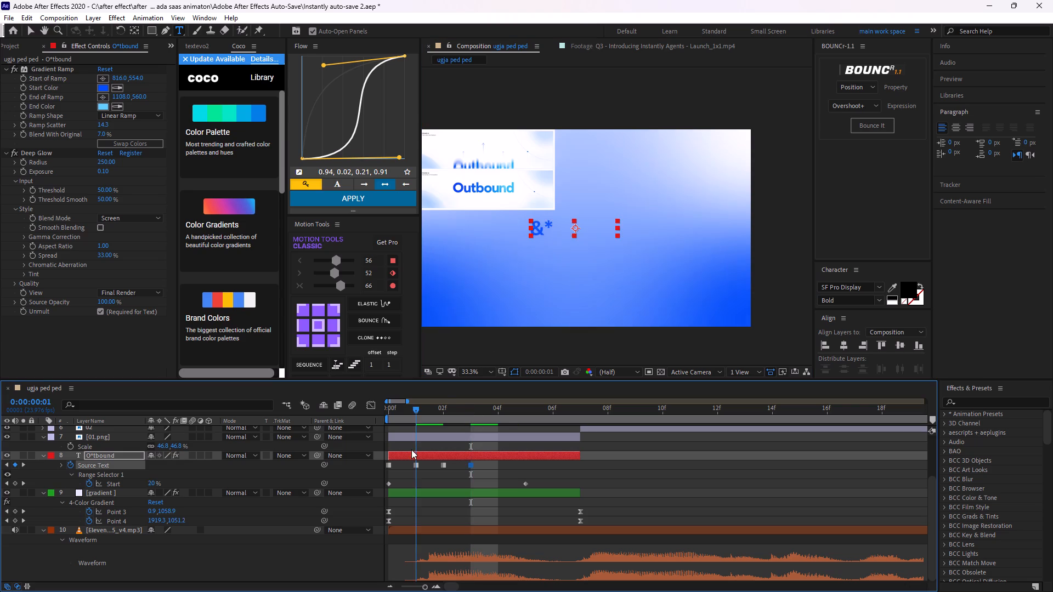
{"action": "left_click_drag", "start_coordinate": [411, 449], "coordinate": [495, 452]}
{"action": "left_click_drag", "start_coordinate": [601, 229], "coordinate": [529, 238]}
{"action": "key", "text": "shift+BackSpace"}
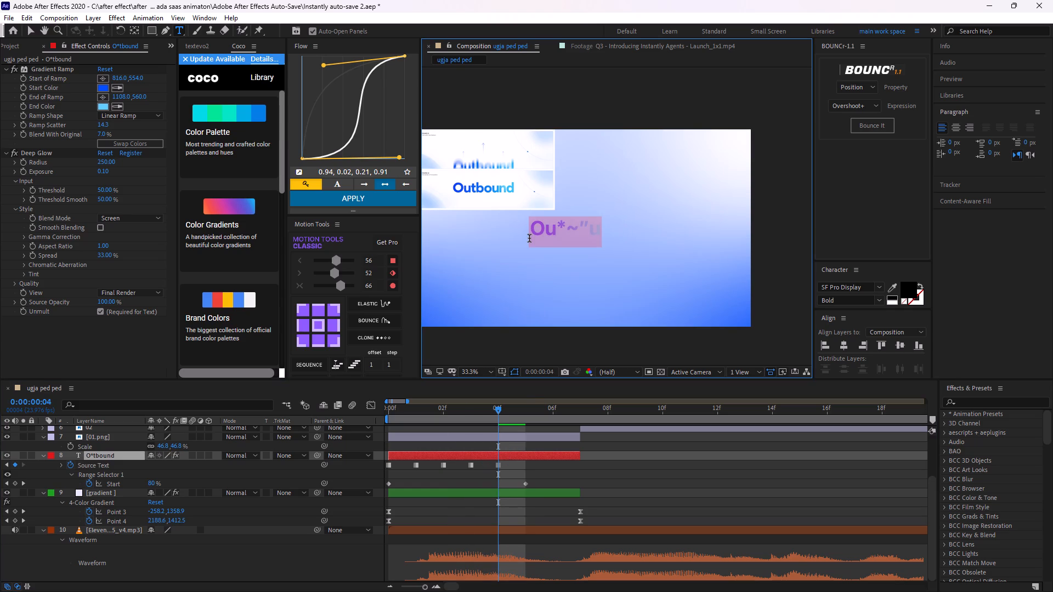
{"action": "key", "text": "BackSpace"}
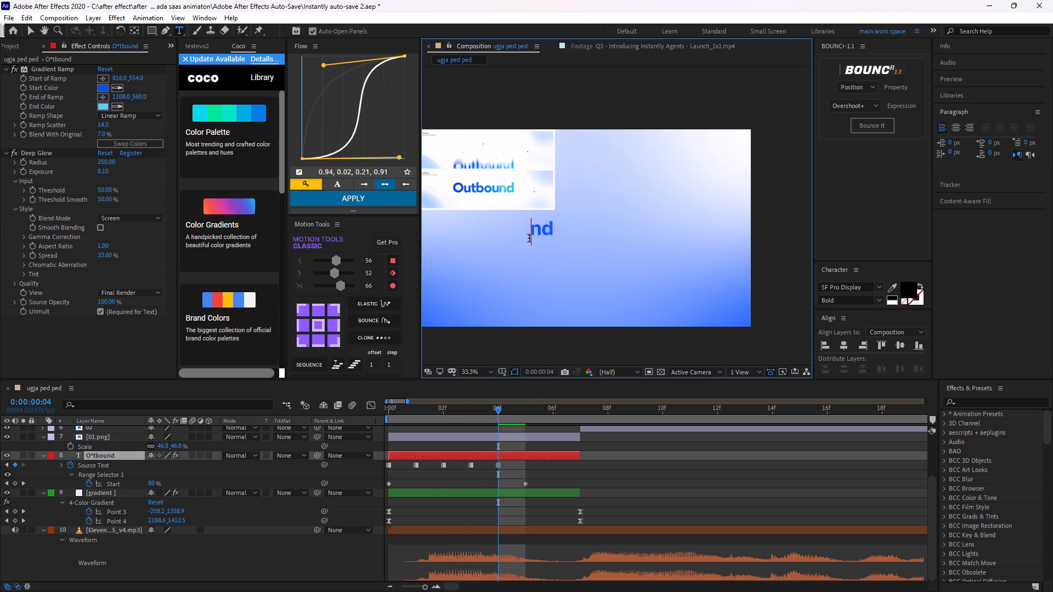
{"action": "key", "text": "shift+o"}
{"action": "key", "text": "u"}
{"action": "key", "text": "t"}
{"action": "type", "text": "vound"}
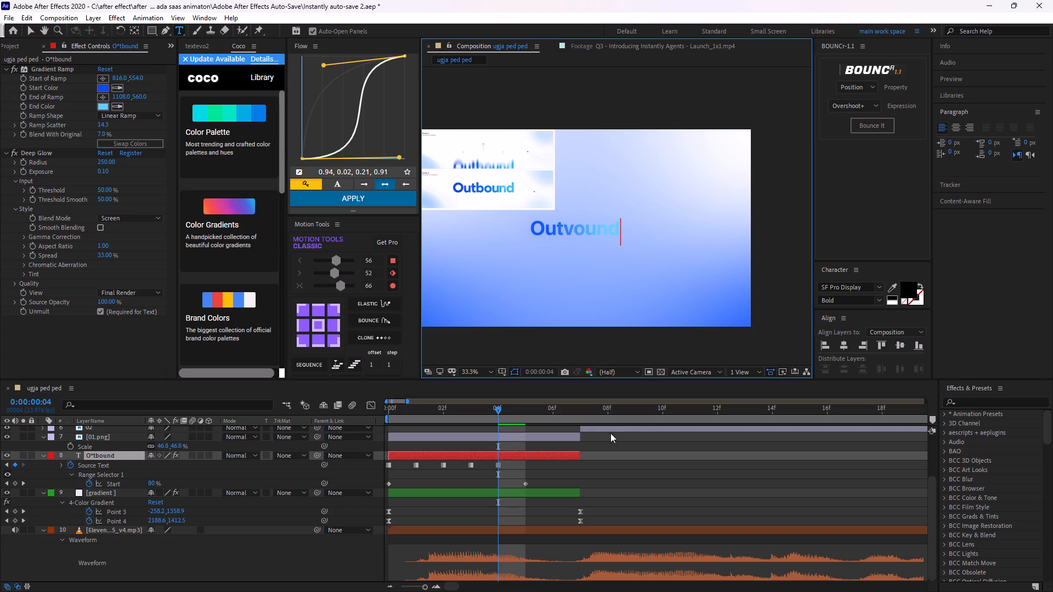
{"action": "left_click", "coordinate": [539, 469]}
At 0:00:00:05, delete the extra nd at the end of the text so it reads Outvound.
{"action": "left_click_drag", "start_coordinate": [496, 405], "coordinate": [463, 437]}
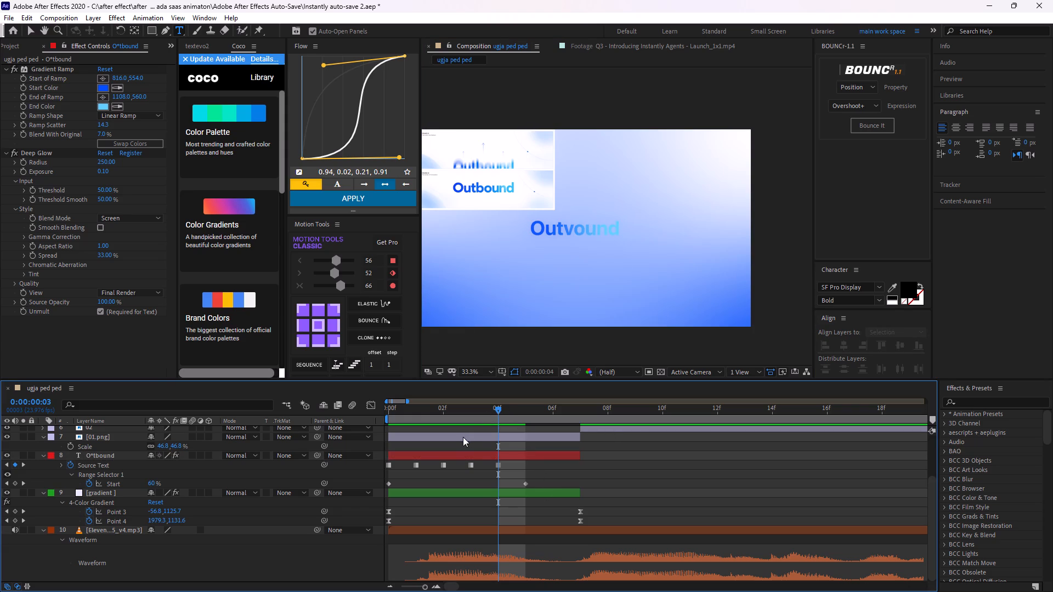
{"action": "left_click_drag", "start_coordinate": [463, 437], "coordinate": [520, 440]}
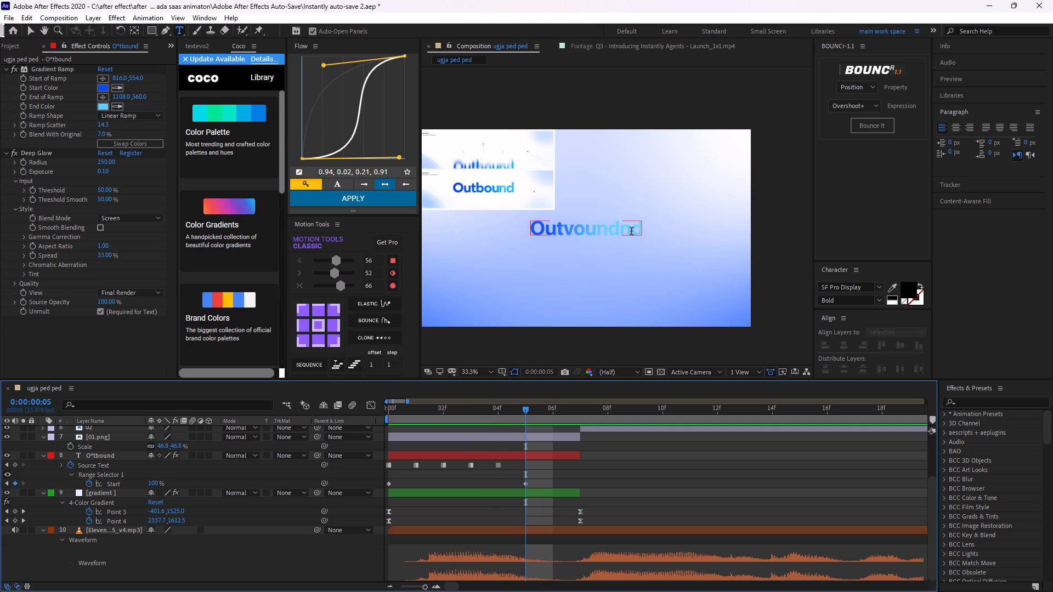
{"action": "left_click_drag", "start_coordinate": [643, 227], "coordinate": [620, 246]}
{"action": "key", "text": "BackSpace"}
{"action": "left_click", "coordinate": [547, 476]}
Play back the text reveal from the start, and at 0:00:00:04 correct the v to b so the word reads Outbound.
{"action": "left_click_drag", "start_coordinate": [528, 414], "coordinate": [351, 427]}
{"action": "key", "text": "space"}
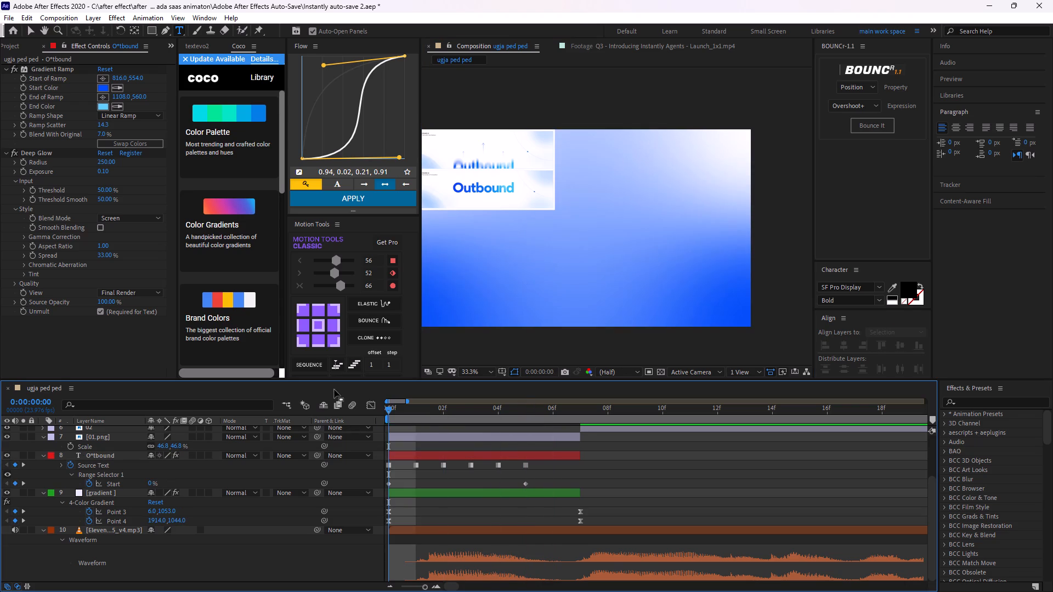
{"action": "key", "text": "space"}
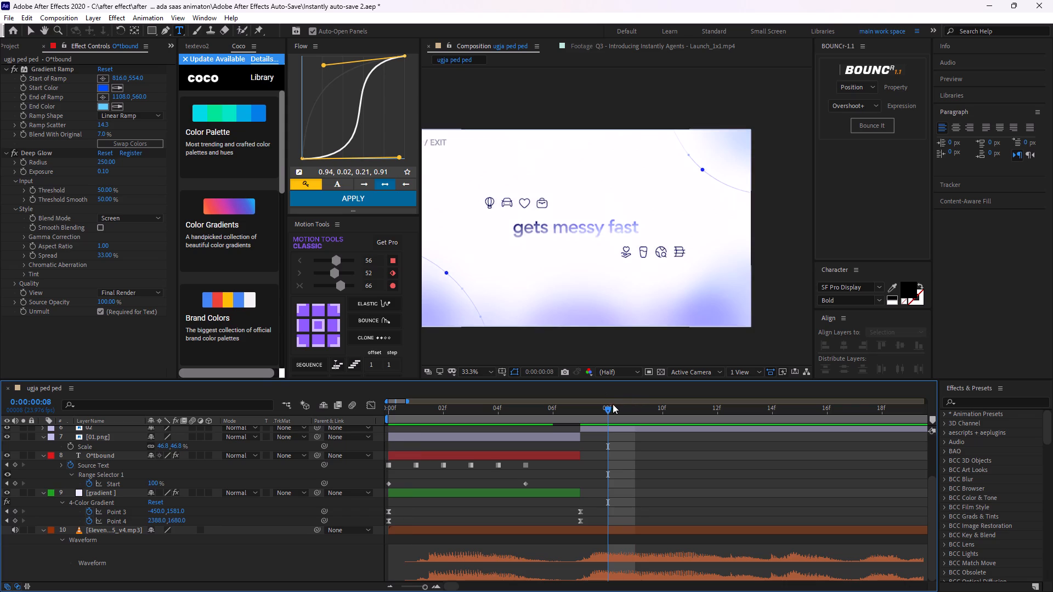
{"action": "left_click_drag", "start_coordinate": [611, 404], "coordinate": [398, 435]}
{"action": "key", "text": "space"}
{"action": "key", "text": "space"}
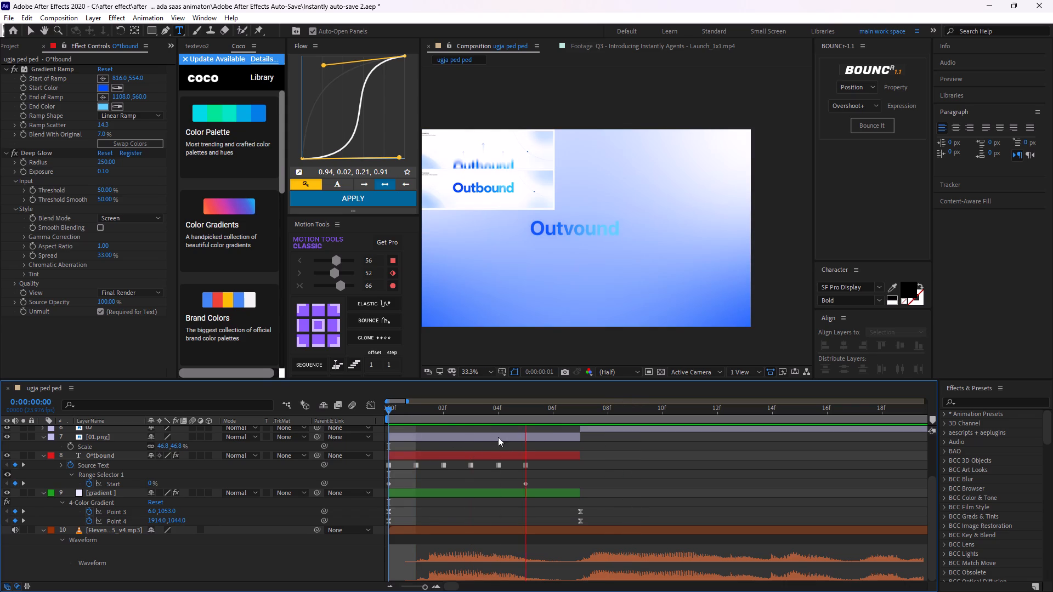
{"action": "left_click_drag", "start_coordinate": [572, 221], "coordinate": [561, 233]}
{"action": "key", "text": "shift+b"}
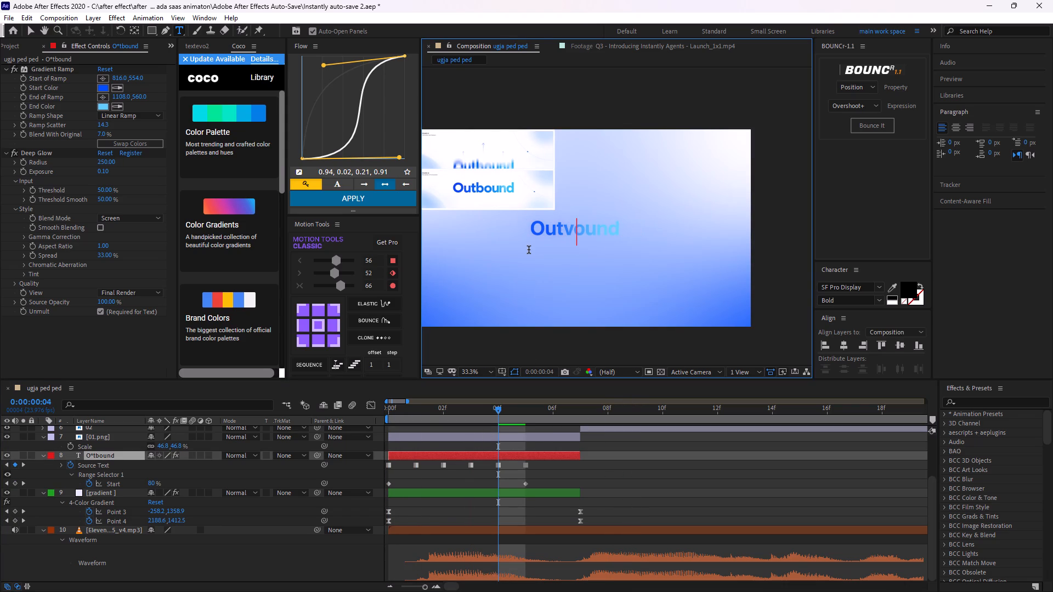
{"action": "key", "text": "BackSpace"}
{"action": "key", "text": "b"}
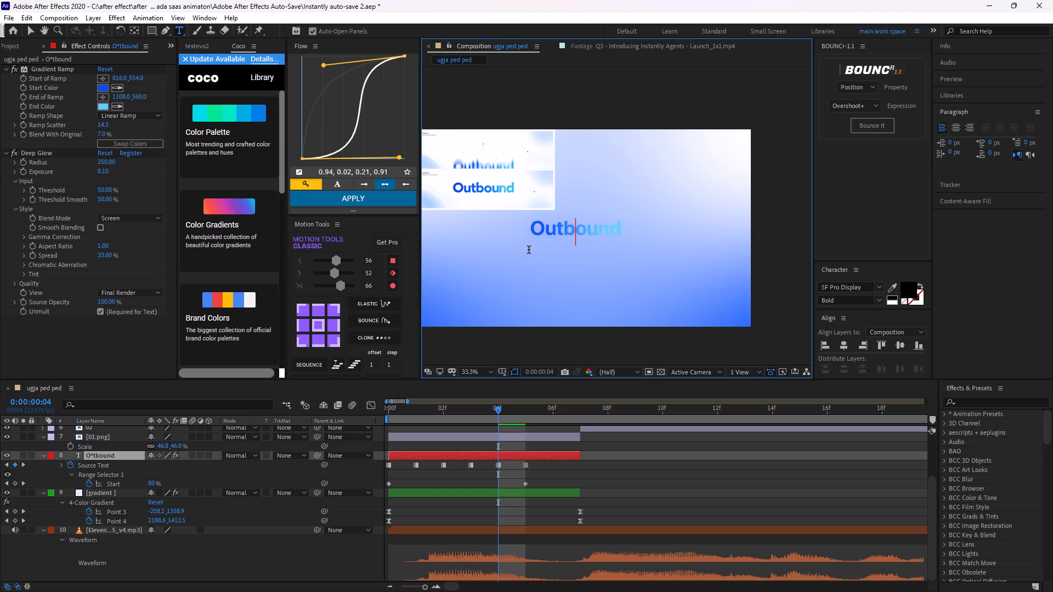
{"action": "left_click", "coordinate": [568, 497]}
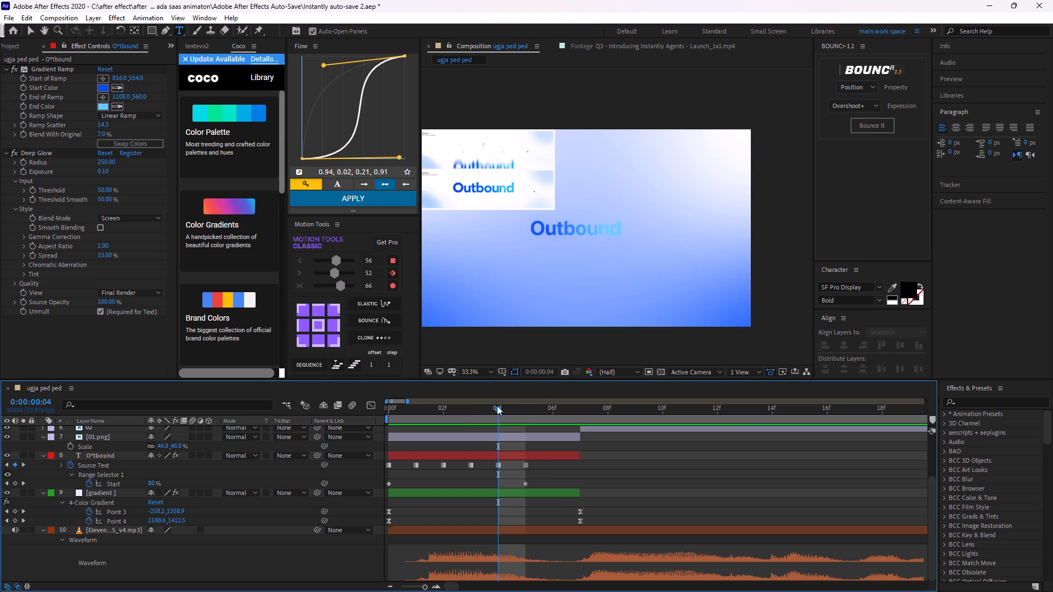
Play back and scrub the opening frames repeatedly to check how the scrambled text resolves up to 0:00:00:06.
{"action": "left_click_drag", "start_coordinate": [499, 407], "coordinate": [362, 435]}
{"action": "key", "text": "space"}
{"action": "key", "text": "space"}
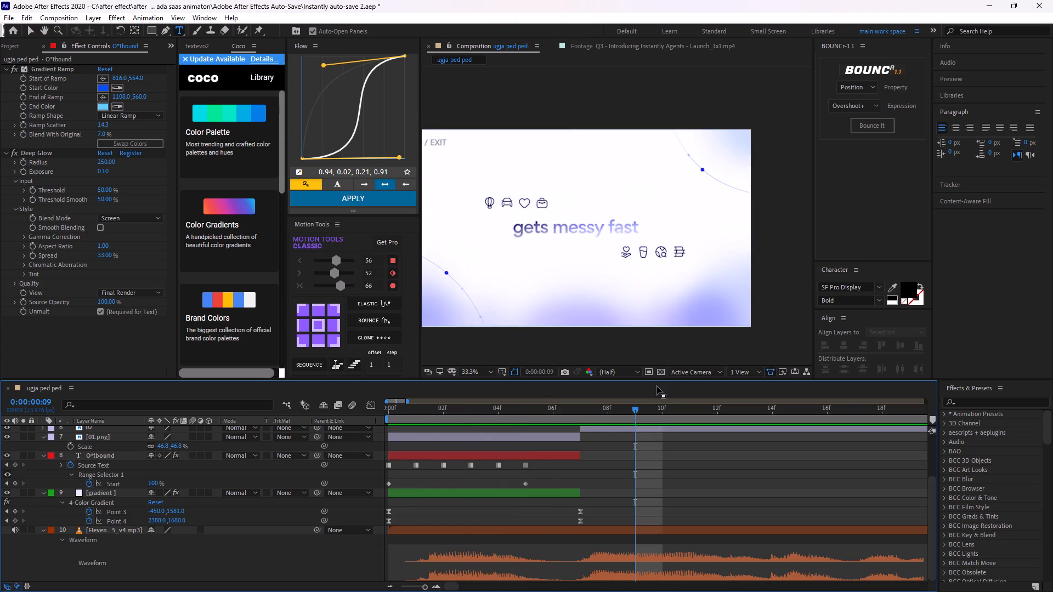
{"action": "left_click_drag", "start_coordinate": [635, 408], "coordinate": [367, 448]}
{"action": "key", "text": "space"}
{"action": "key", "text": "space"}
{"action": "left_click_drag", "start_coordinate": [571, 408], "coordinate": [348, 429]}
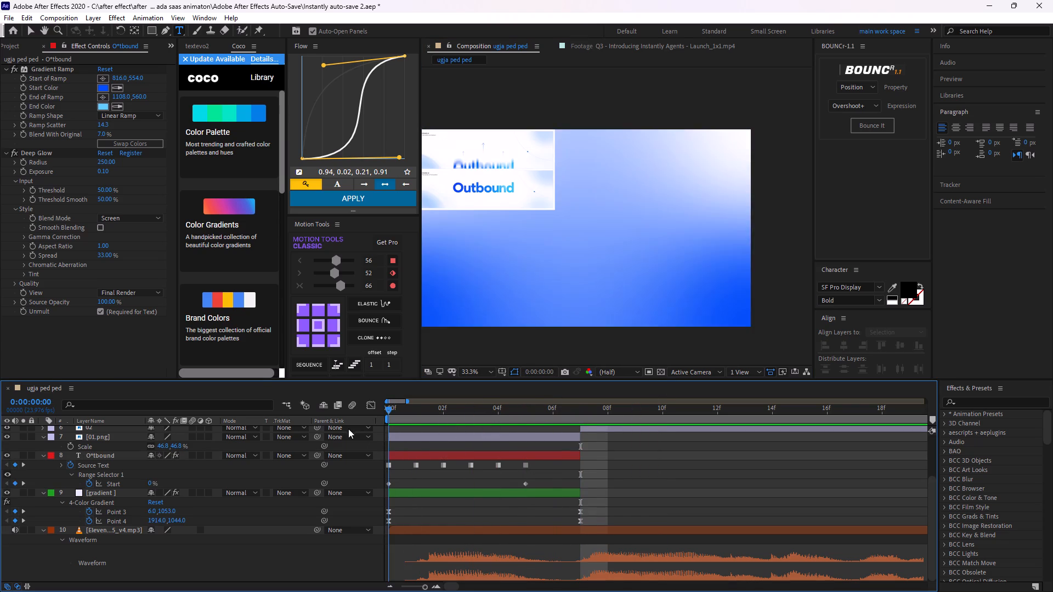
{"action": "left_click_drag", "start_coordinate": [348, 429], "coordinate": [541, 422]}
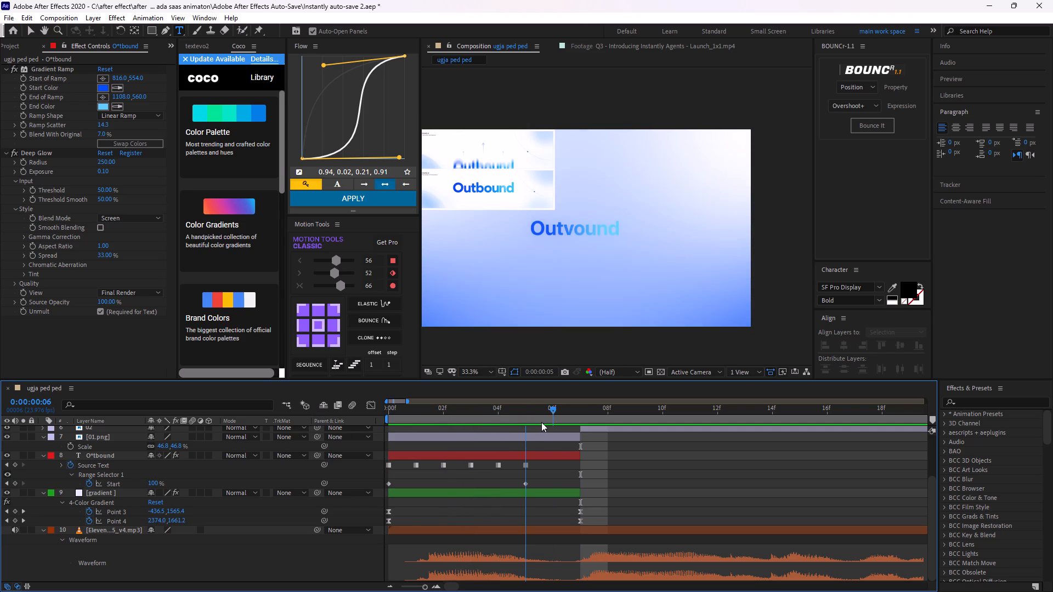
{"action": "left_click_drag", "start_coordinate": [541, 422], "coordinate": [539, 422]}
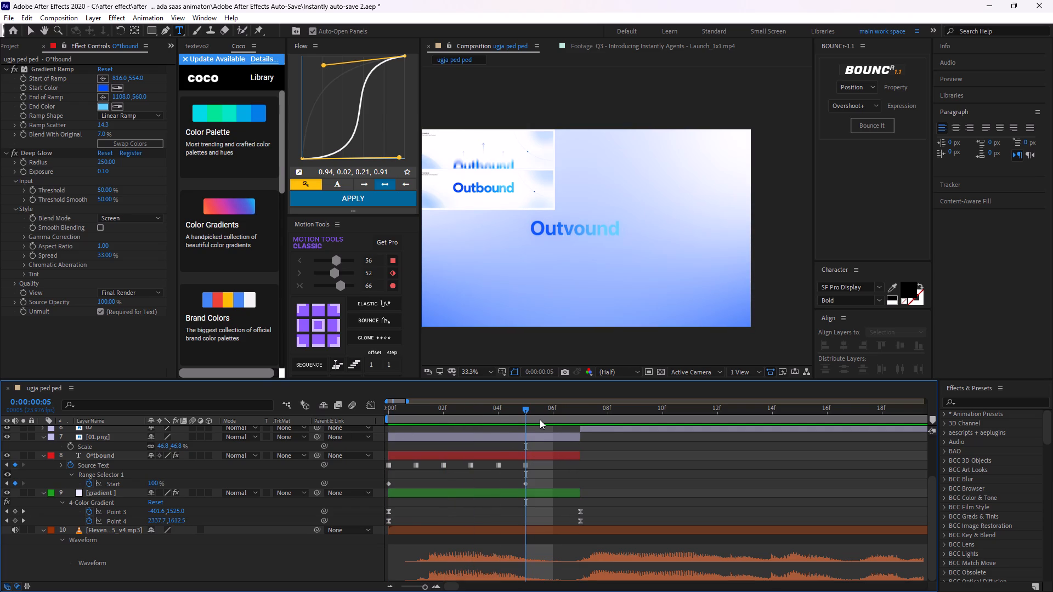
{"action": "left_click_drag", "start_coordinate": [525, 408], "coordinate": [454, 449]}
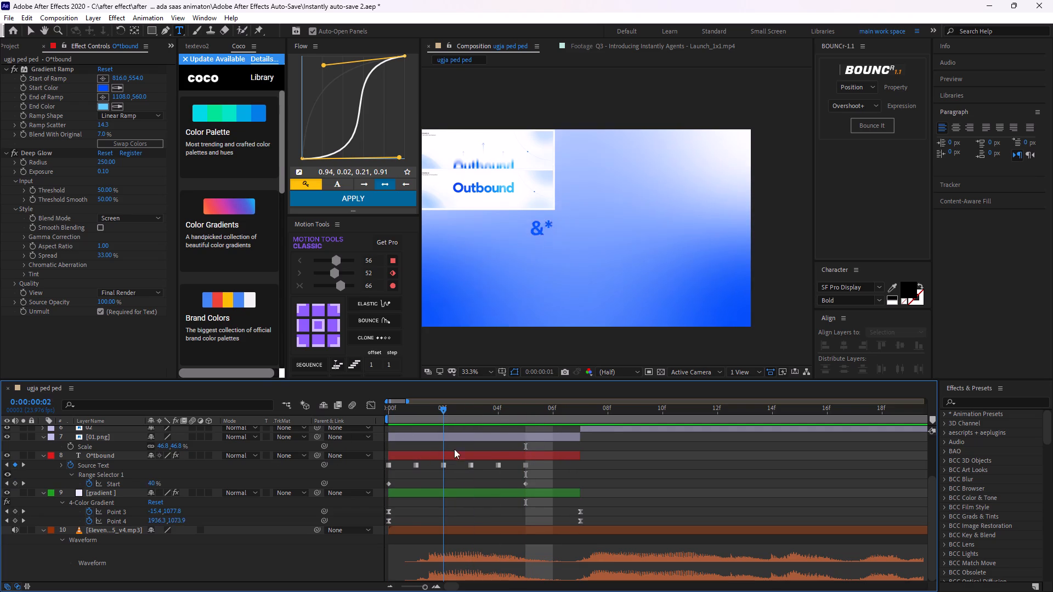
{"action": "left_click_drag", "start_coordinate": [454, 449], "coordinate": [394, 452]}
{"action": "key", "text": "space"}
{"action": "key", "text": "space"}
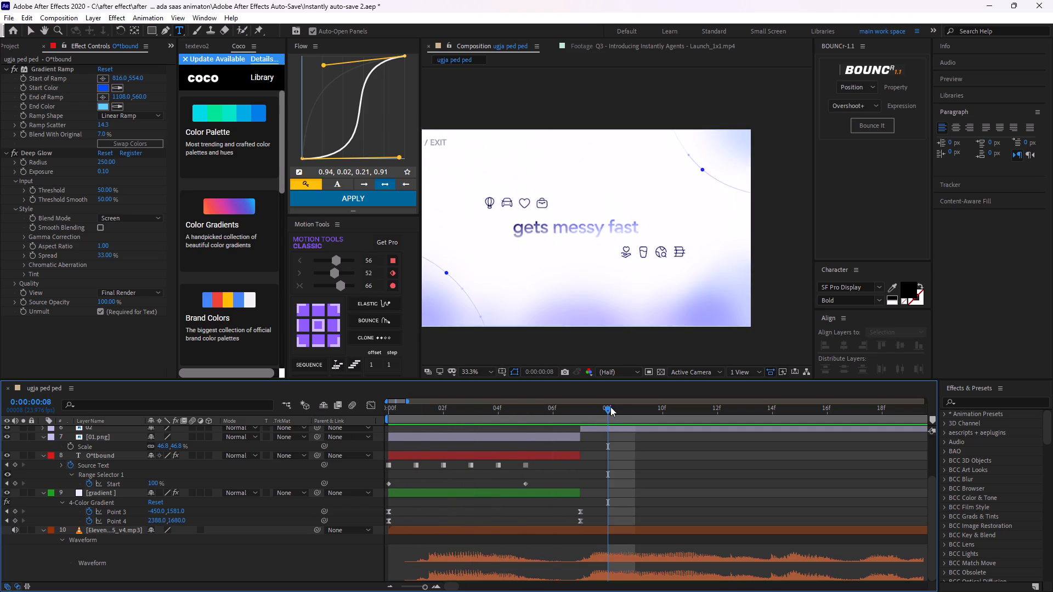
{"action": "left_click_drag", "start_coordinate": [610, 407], "coordinate": [418, 439]}
{"action": "key", "text": "space"}
{"action": "key", "text": "space"}
{"action": "left_click_drag", "start_coordinate": [611, 406], "coordinate": [359, 444]}
{"action": "key", "text": "space"}
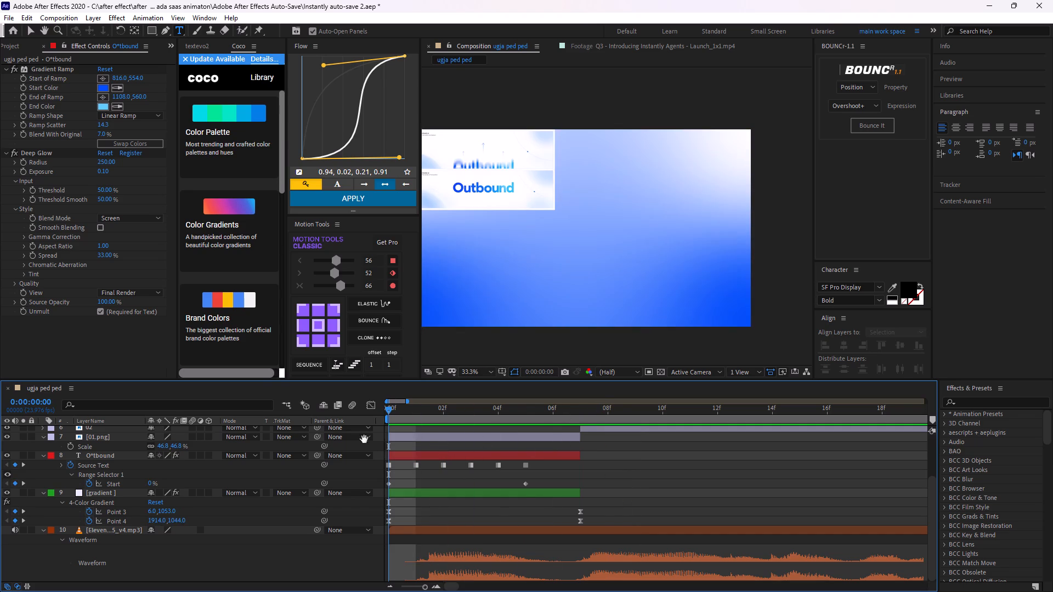
{"action": "key", "text": "space"}
At 0:00:00:06, replace the misspelled Outvound text with Outbound, starting with a capital O.
{"action": "middle_click_drag", "start_coordinate": [616, 453], "coordinate": [617, 463]}
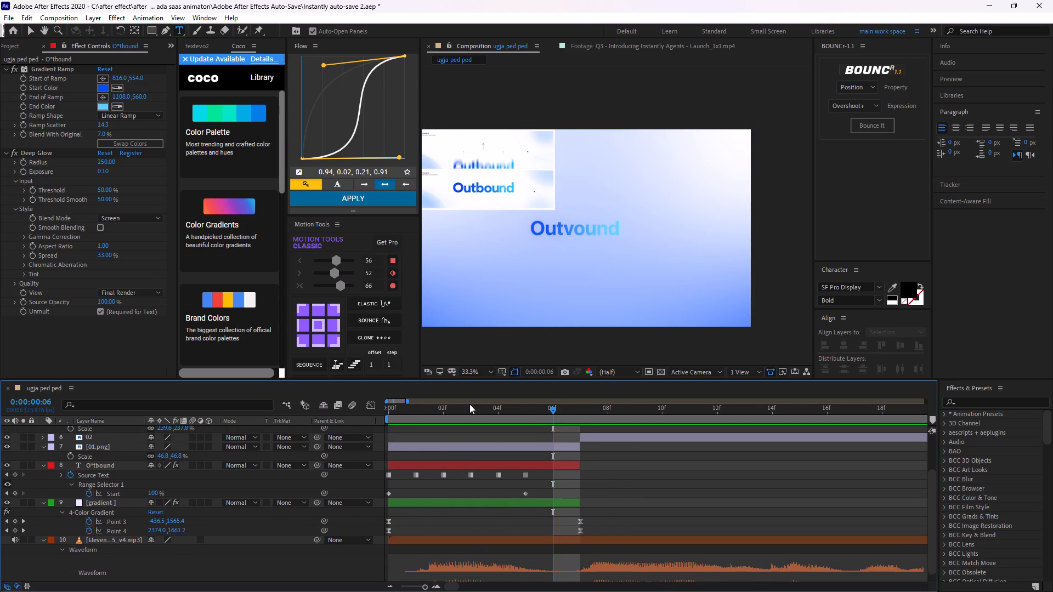
{"action": "double_click", "coordinate": [552, 463]}
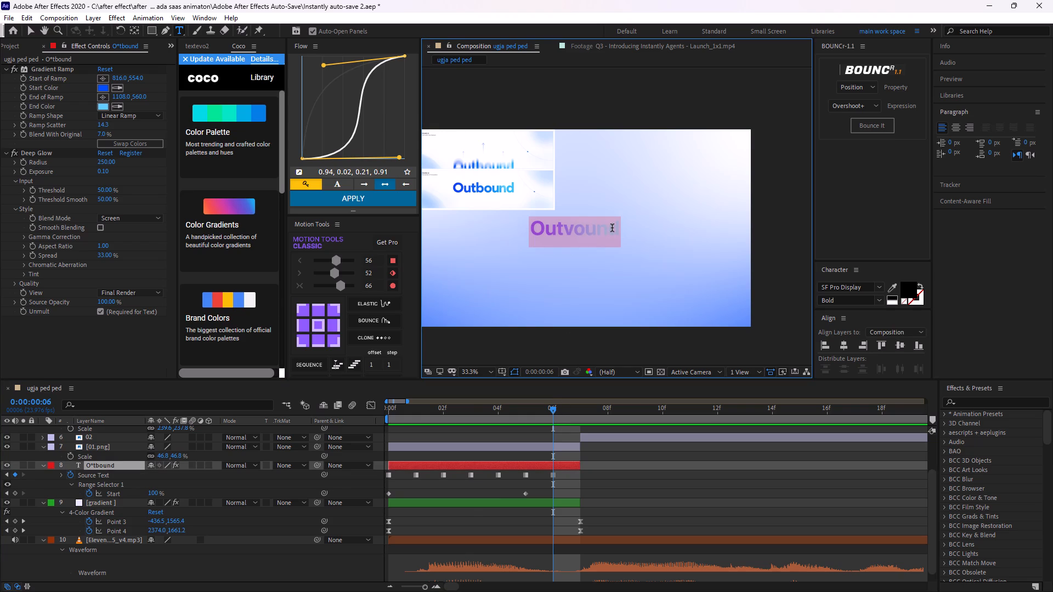
{"action": "type", "text": "out"}
{"action": "type", "text": "bound"}
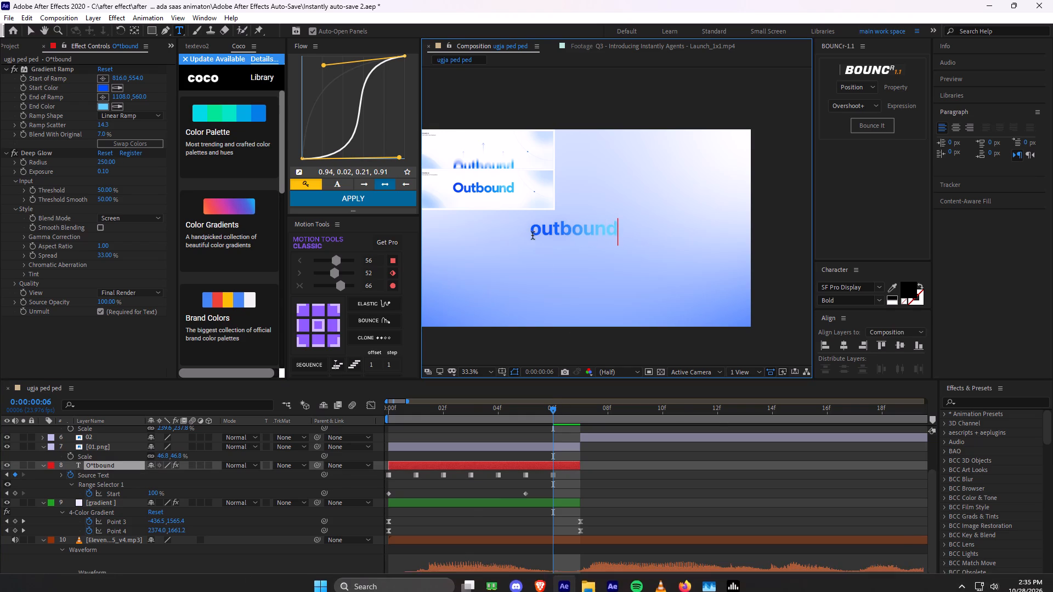
{"action": "left_click_drag", "start_coordinate": [539, 234], "coordinate": [534, 237]}
{"action": "key", "text": "shift+o"}
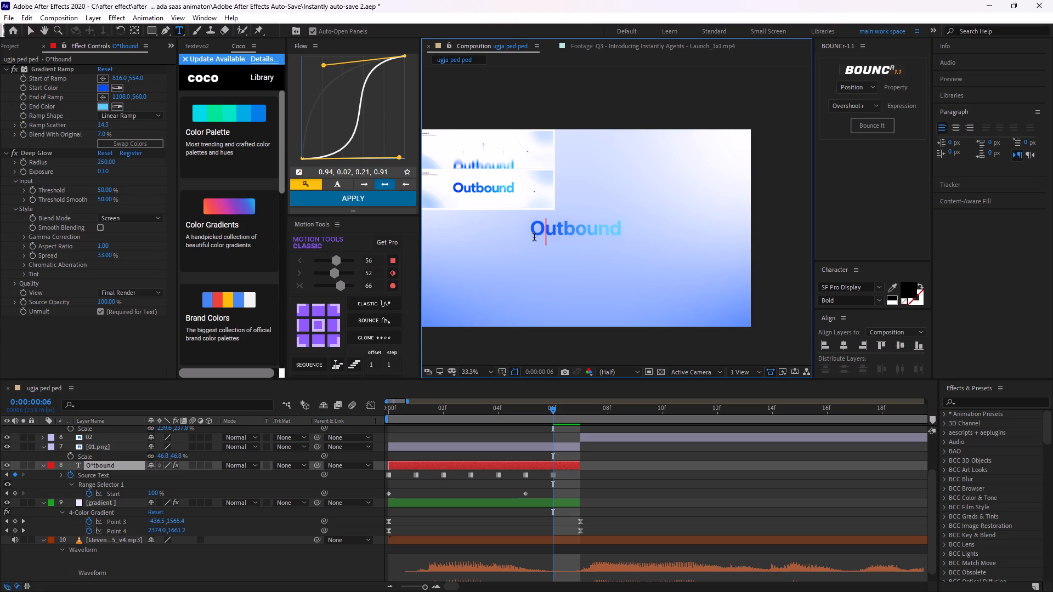
{"action": "left_click", "coordinate": [598, 487]}
Review the reveal frame by frame, and at 0:00:00:05 correct the v to b so the text reads Outbound.
{"action": "left_click_drag", "start_coordinate": [554, 405], "coordinate": [502, 430]}
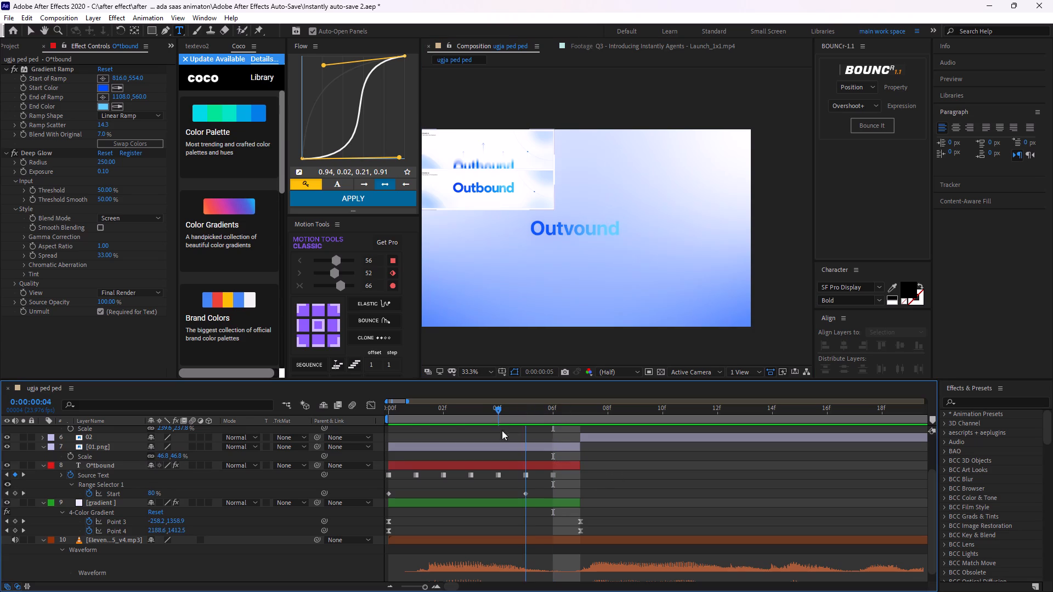
{"action": "left_click_drag", "start_coordinate": [502, 430], "coordinate": [469, 428]}
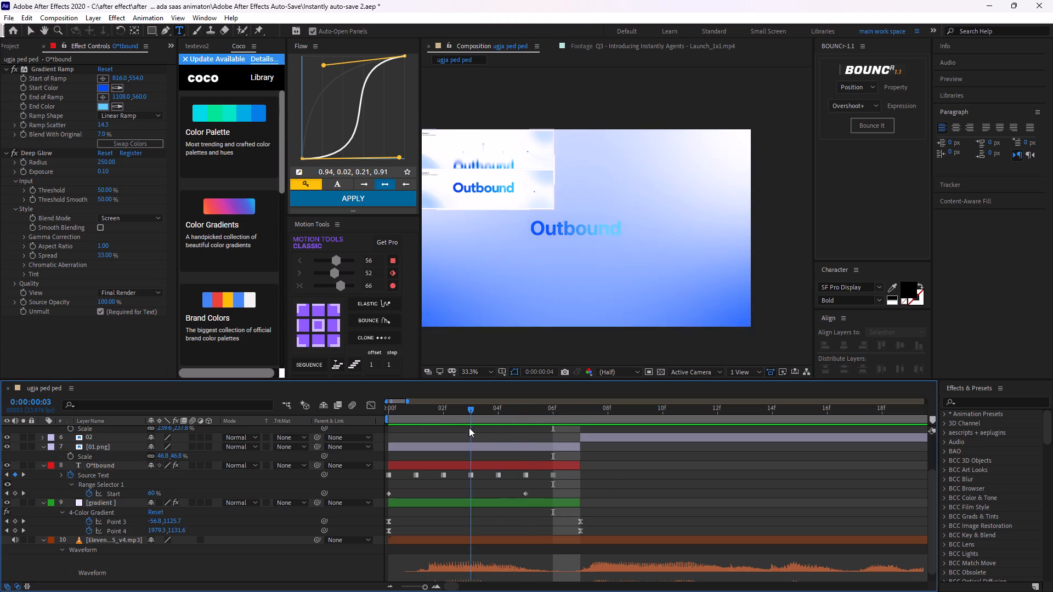
{"action": "left_click_drag", "start_coordinate": [469, 428], "coordinate": [420, 435]}
{"action": "key", "text": "space"}
{"action": "key", "text": "space"}
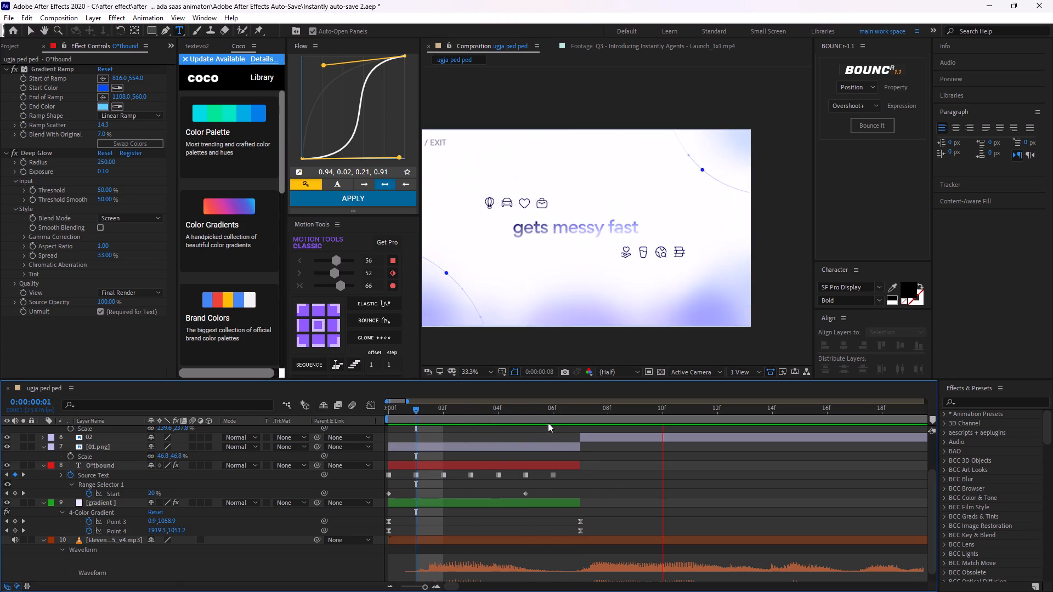
{"action": "left_click_drag", "start_coordinate": [631, 410], "coordinate": [519, 436]}
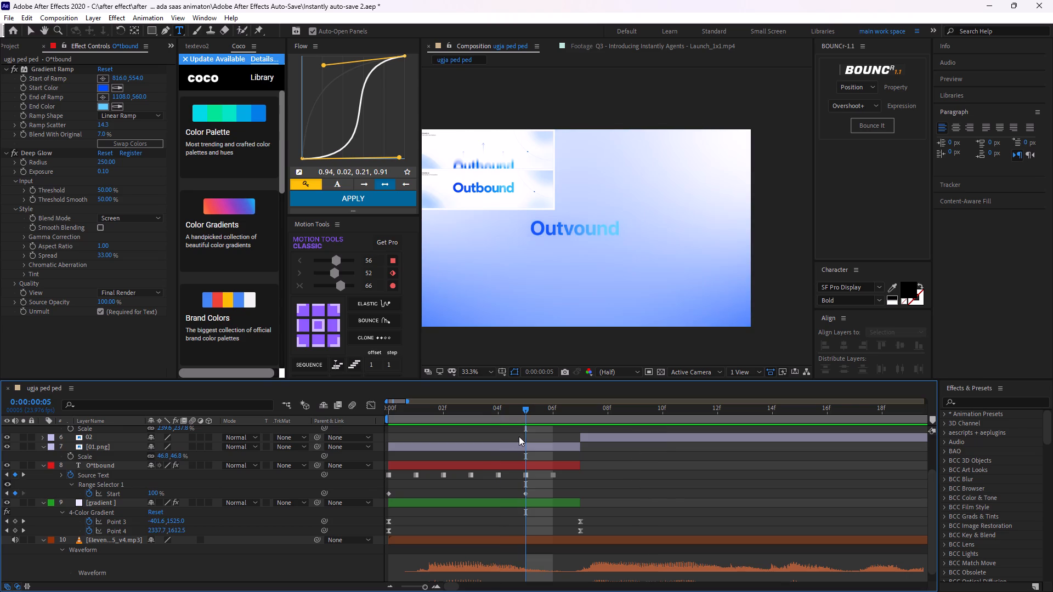
{"action": "left_click_drag", "start_coordinate": [575, 226], "coordinate": [561, 231]}
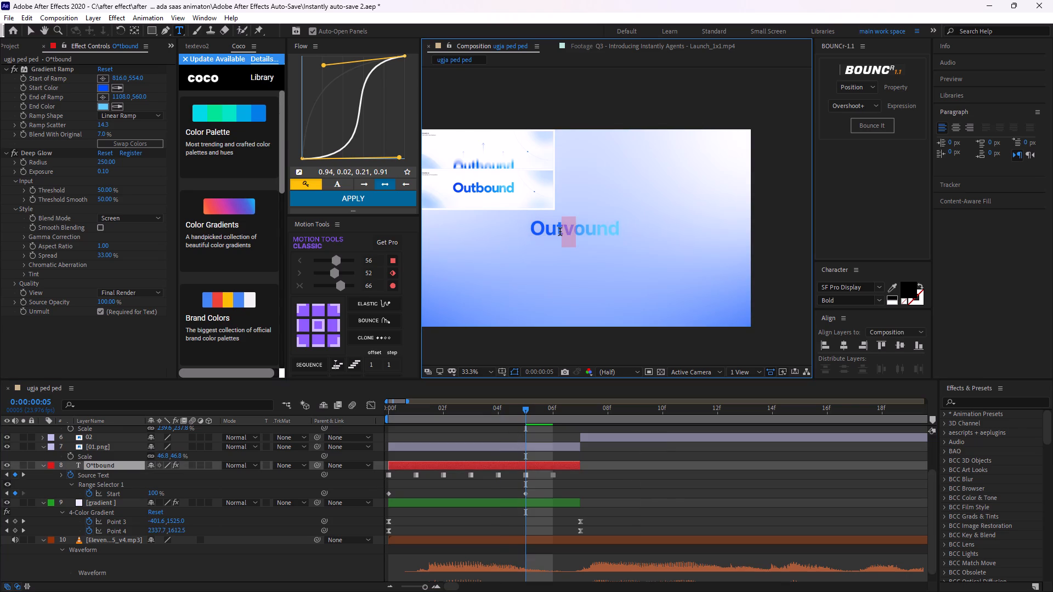
{"action": "key", "text": "b"}
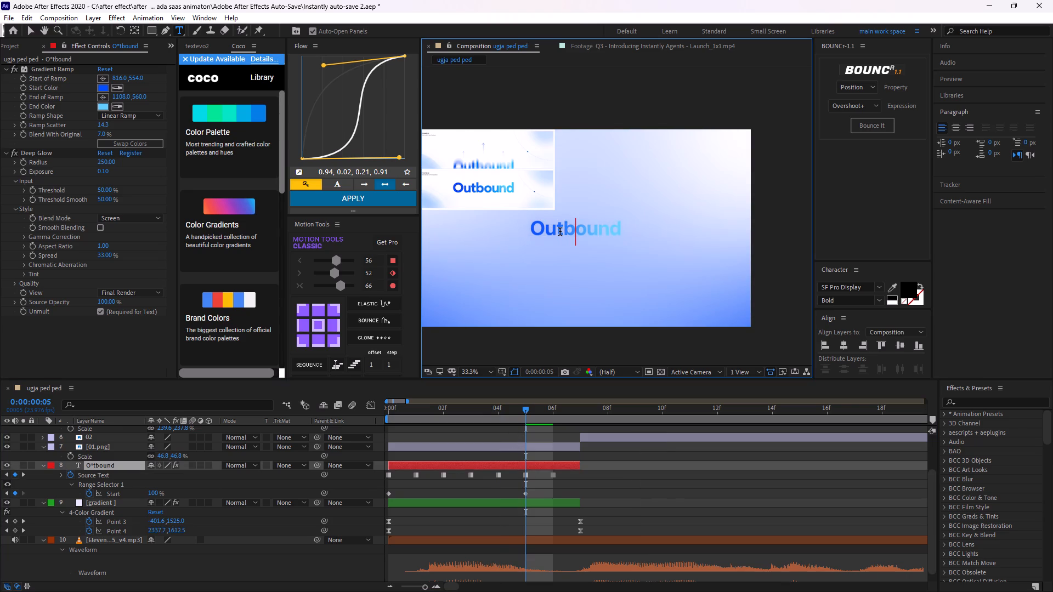
{"action": "left_click", "coordinate": [603, 462]}
Play back the corrected reveal from the start and scrub between 0:00:00:01 and 0:00:00:05 to examine each scrambled text state.
{"action": "left_click_drag", "start_coordinate": [527, 412], "coordinate": [512, 411]}
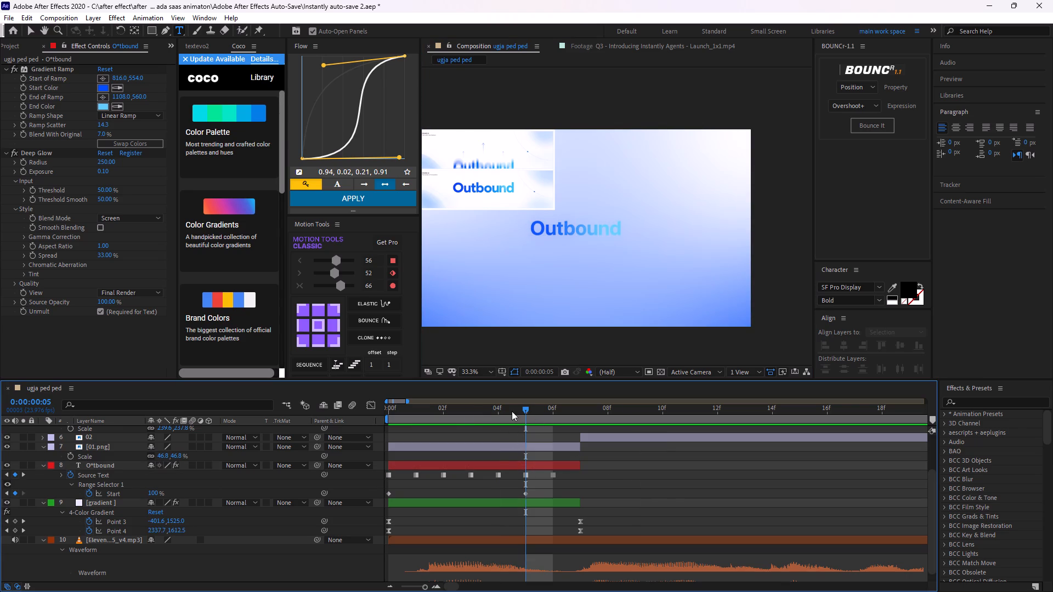
{"action": "left_click_drag", "start_coordinate": [512, 411], "coordinate": [488, 418]}
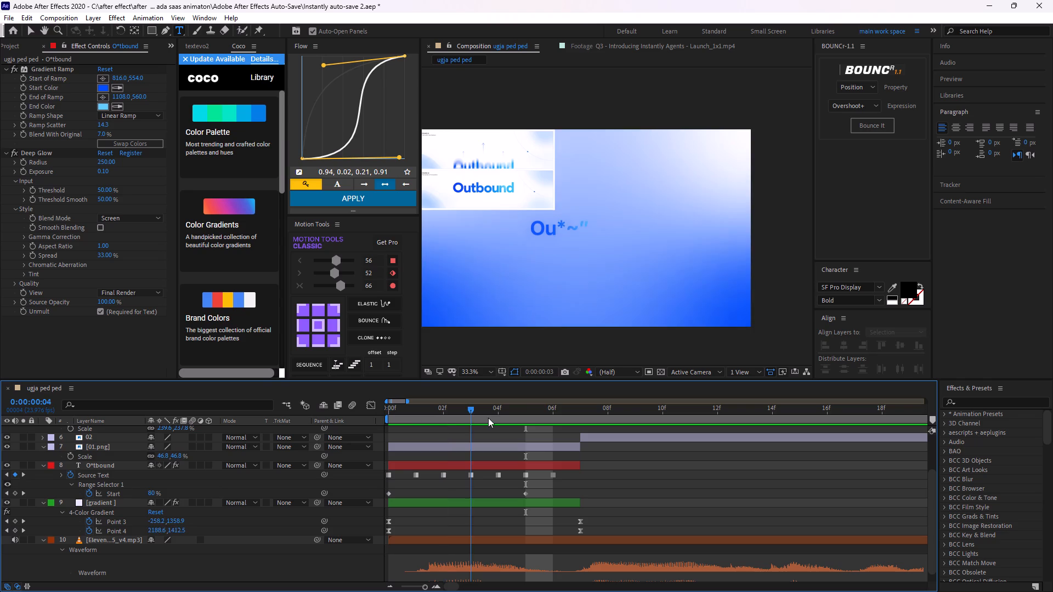
{"action": "left_click_drag", "start_coordinate": [488, 418], "coordinate": [343, 402]}
{"action": "key", "text": "space"}
{"action": "key", "text": "space"}
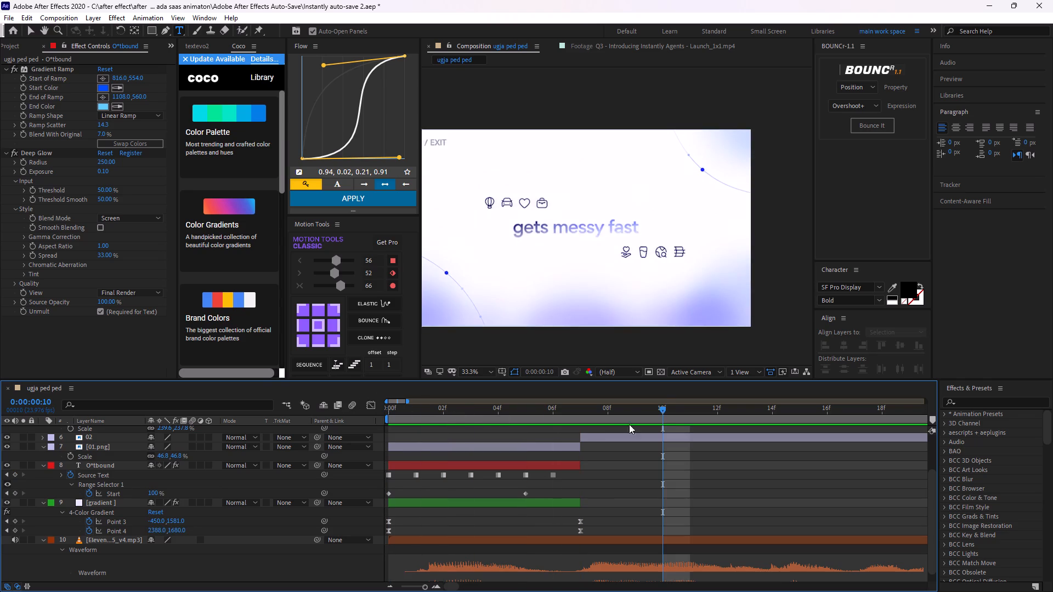
{"action": "left_click_drag", "start_coordinate": [665, 408], "coordinate": [436, 473]}
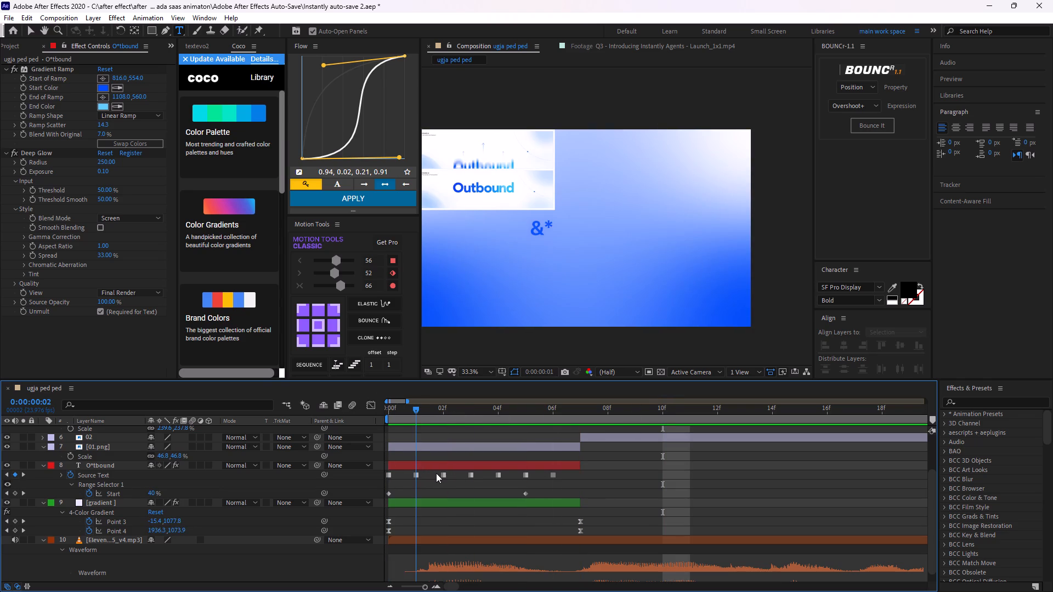
{"action": "left_click_drag", "start_coordinate": [436, 473], "coordinate": [442, 482]}
{"action": "left_click_drag", "start_coordinate": [442, 482], "coordinate": [492, 480]}
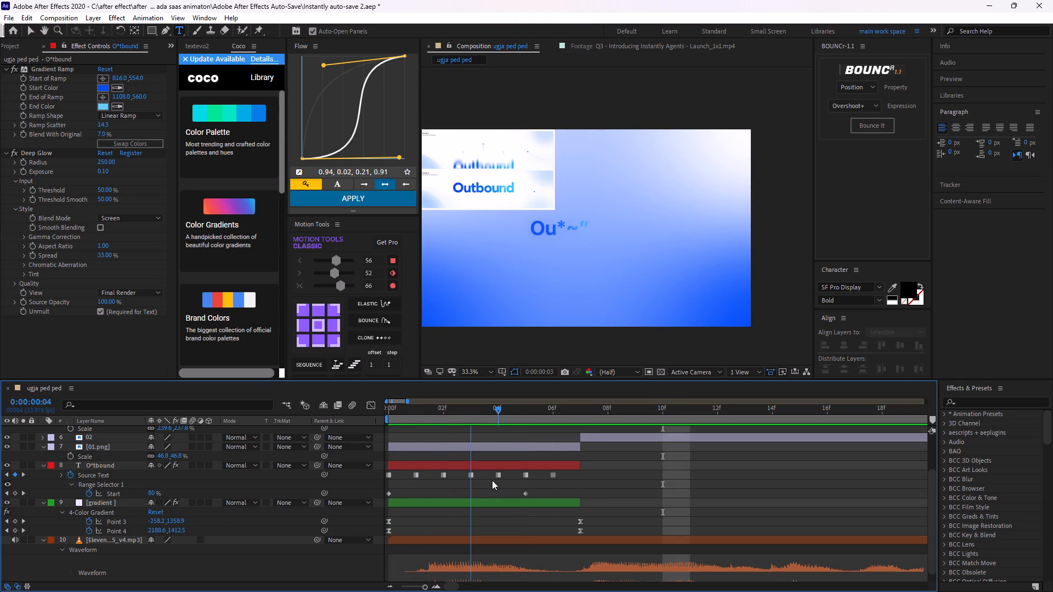
{"action": "left_click_drag", "start_coordinate": [492, 480], "coordinate": [497, 472]}
{"action": "left_click_drag", "start_coordinate": [497, 472], "coordinate": [371, 465]}
{"action": "key", "text": "space"}
{"action": "key", "text": "space"}
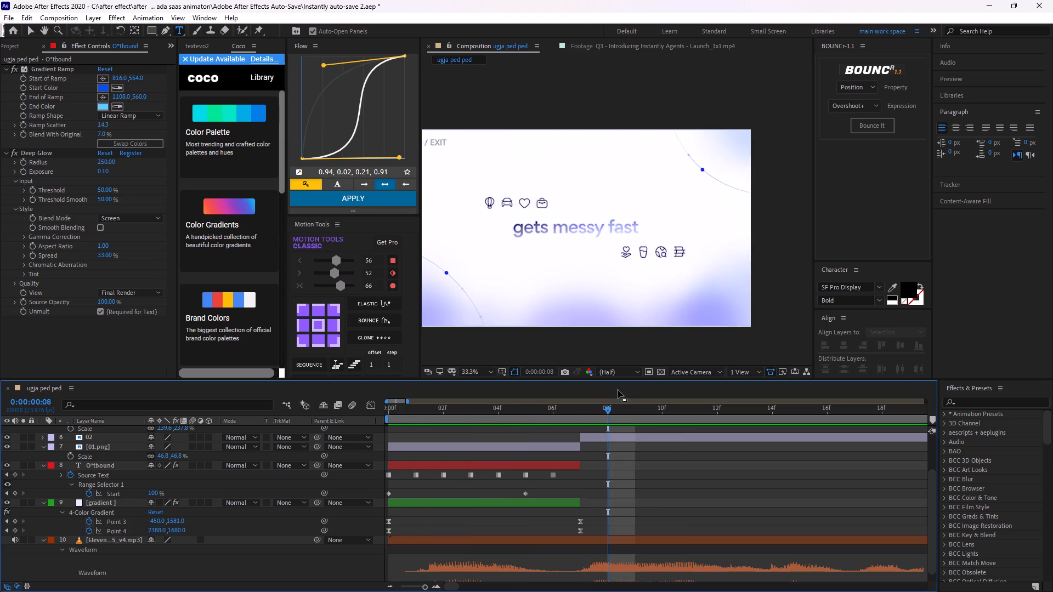
{"action": "left_click_drag", "start_coordinate": [610, 406], "coordinate": [470, 472]}
{"action": "left_click", "coordinate": [624, 474]}
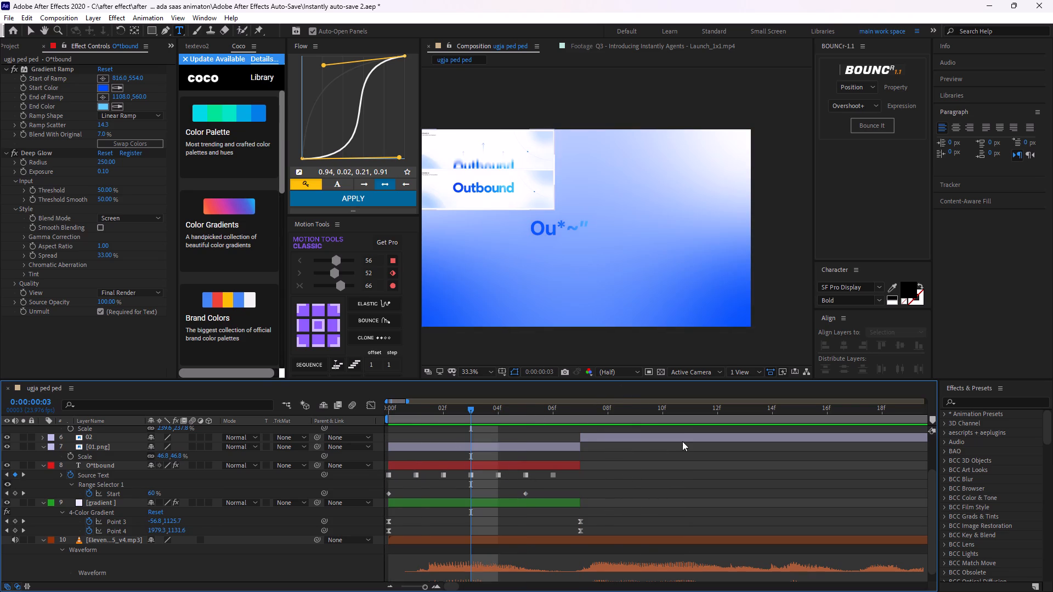
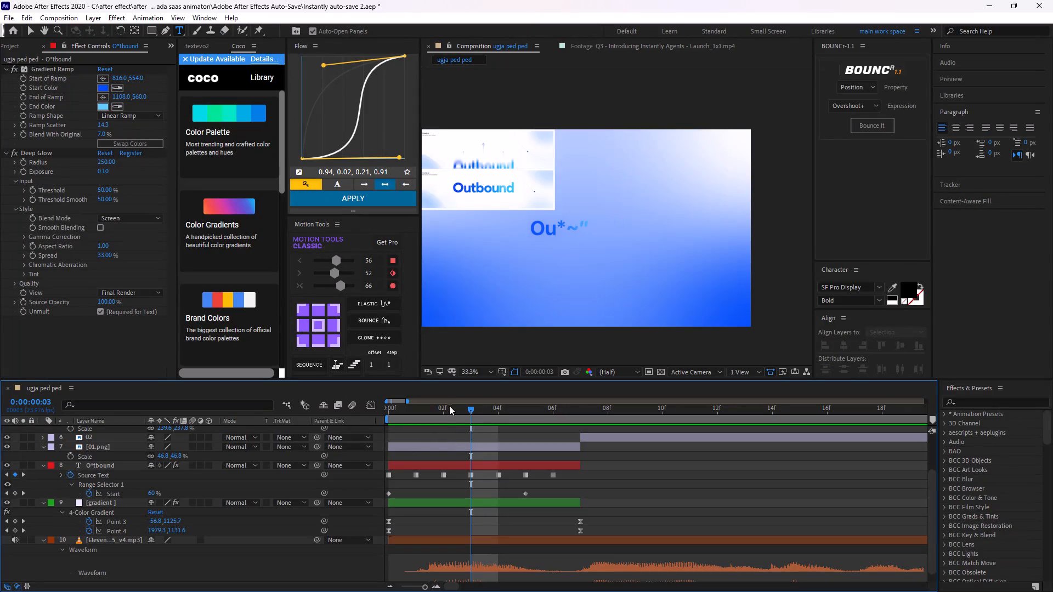
Play back and scrub the Outbound reveal from the start through about 0:00:00:09 to examine its timing.
{"action": "left_click_drag", "start_coordinate": [471, 417], "coordinate": [341, 452]}
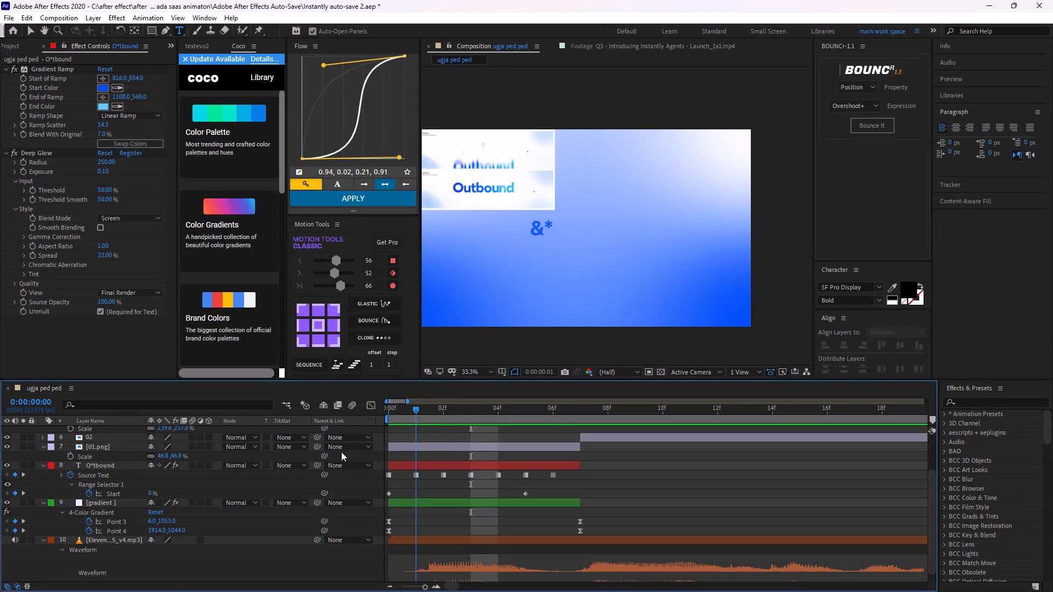
{"action": "left_click_drag", "start_coordinate": [341, 452], "coordinate": [295, 460]}
{"action": "key", "text": "space"}
{"action": "key", "text": "space"}
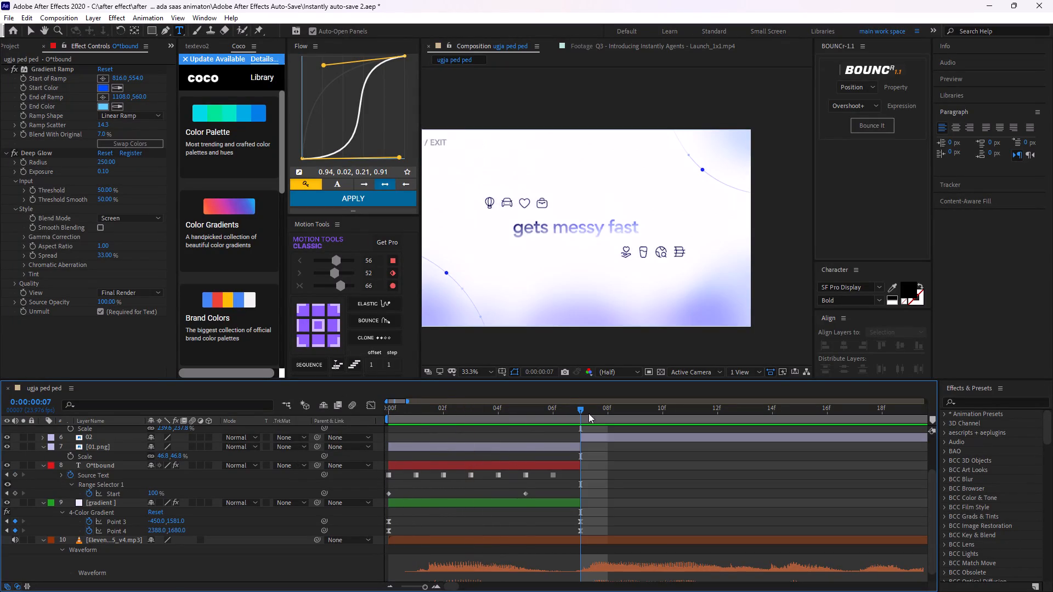
{"action": "left_click_drag", "start_coordinate": [582, 404], "coordinate": [251, 452]}
{"action": "key", "text": "space"}
{"action": "key", "text": "space"}
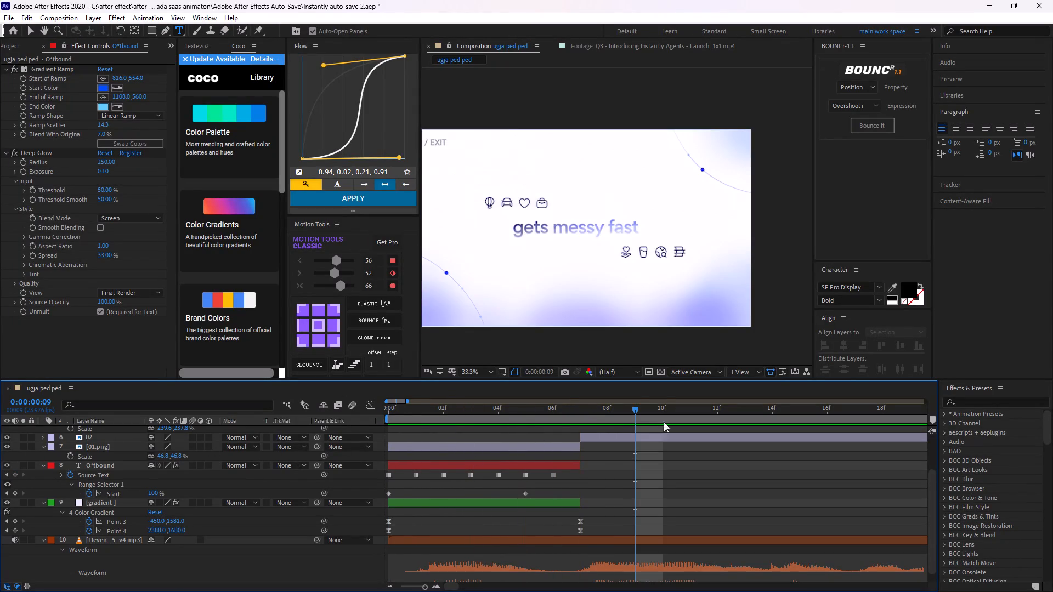
{"action": "left_click_drag", "start_coordinate": [638, 406], "coordinate": [389, 459]}
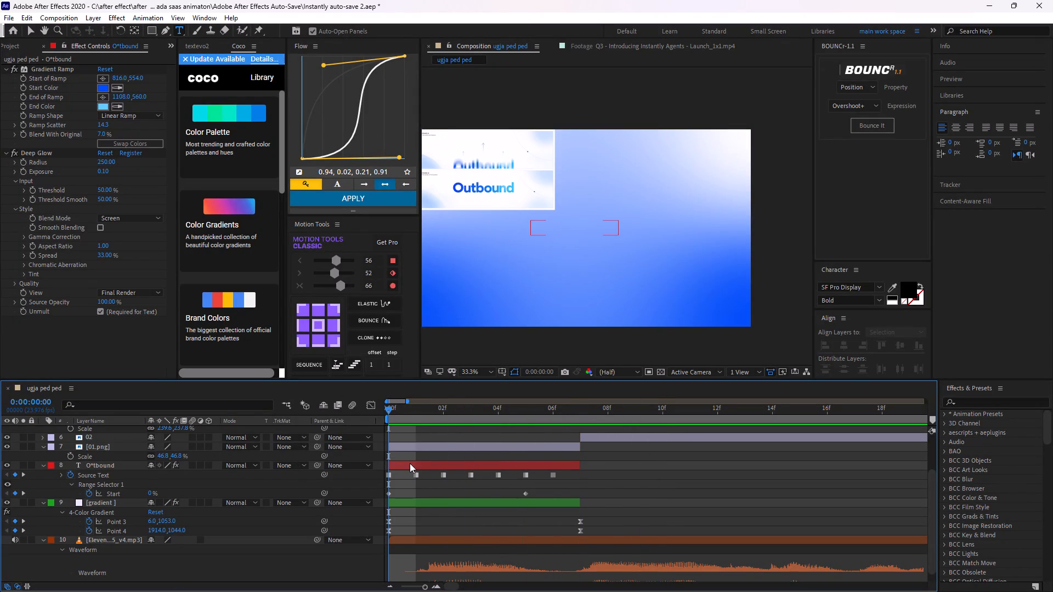
Add a null object above the Outbound text layer and parent the text layer to it.
{"action": "left_click", "coordinate": [411, 463]}
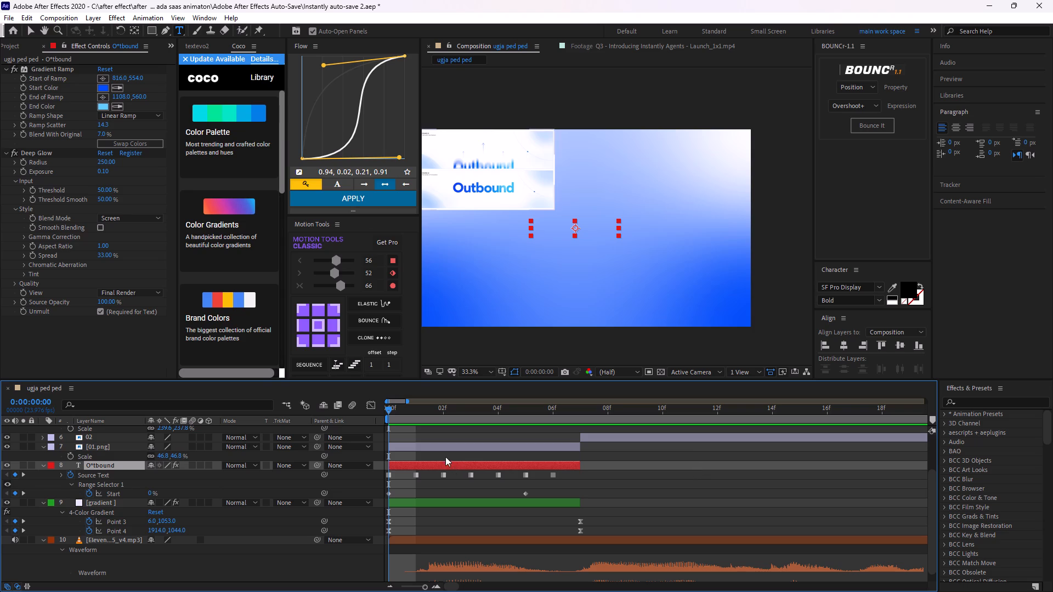
{"action": "left_click", "coordinate": [441, 448]}
{"action": "left_click", "coordinate": [424, 460]}
{"action": "left_click", "coordinate": [421, 462]}
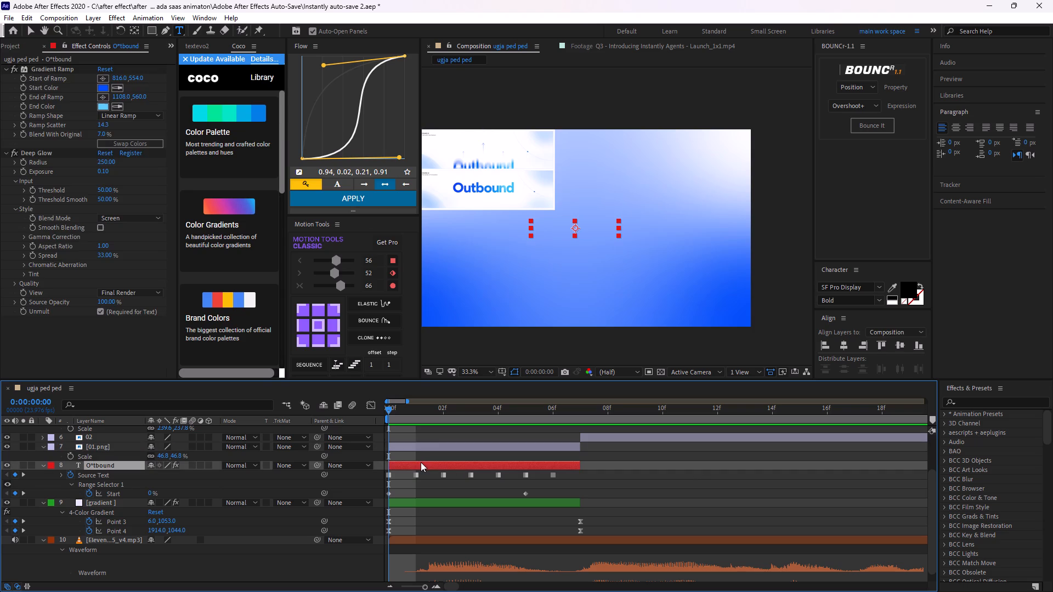
{"action": "key", "text": "ctrl+alt+shift+y"}
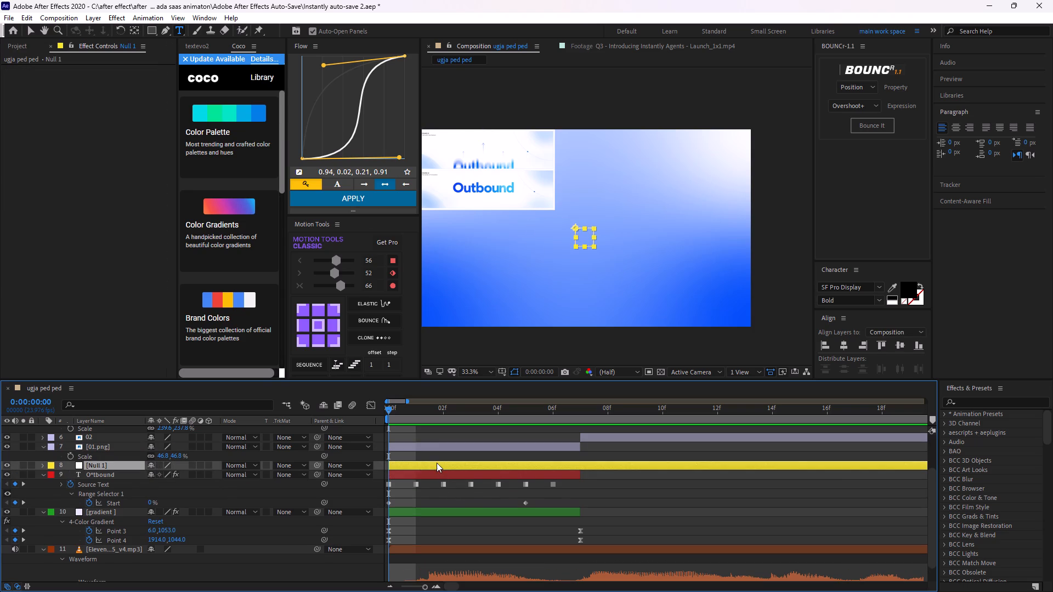
{"action": "left_click", "coordinate": [437, 463]}
{"action": "left_click", "coordinate": [418, 475]}
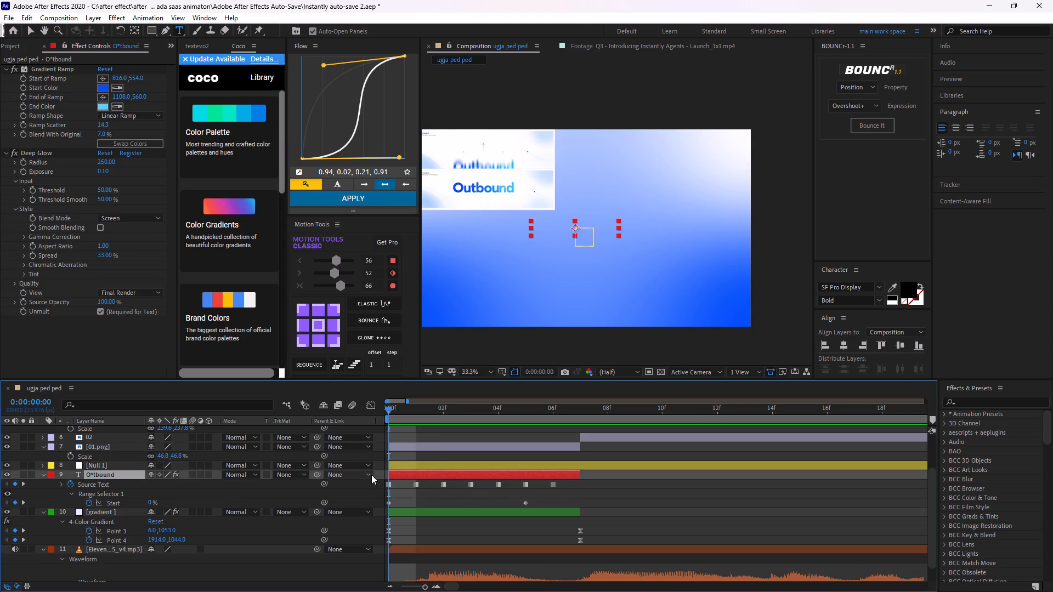
{"action": "left_click_drag", "start_coordinate": [314, 474], "coordinate": [139, 467]}
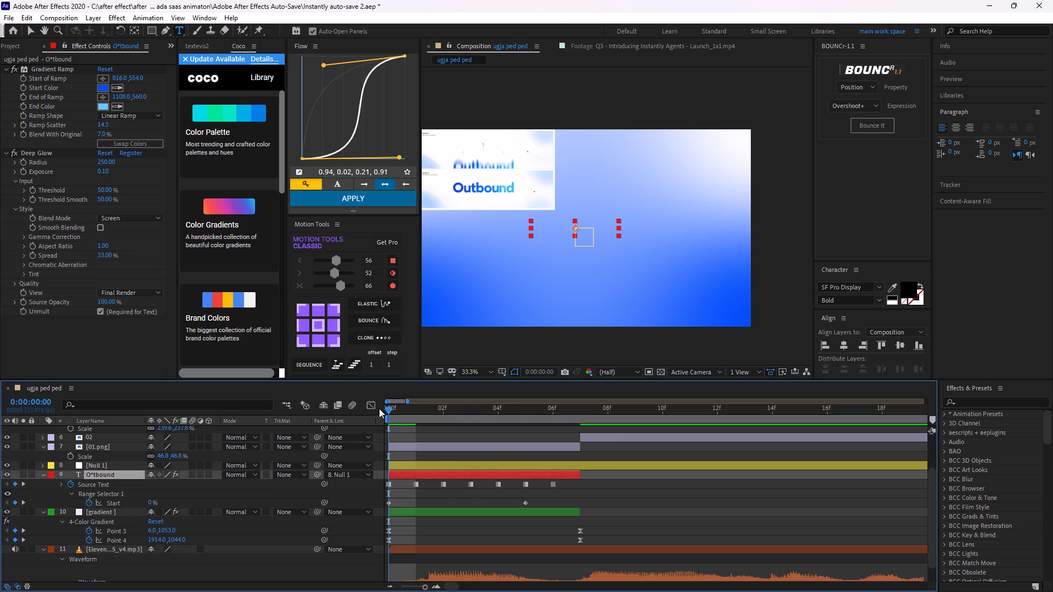
Split the null layer at 0:00:00:07 and delete the second part so it ends with the Outbound text.
{"action": "left_click_drag", "start_coordinate": [393, 410], "coordinate": [574, 451]}
{"action": "left_click", "coordinate": [579, 468]}
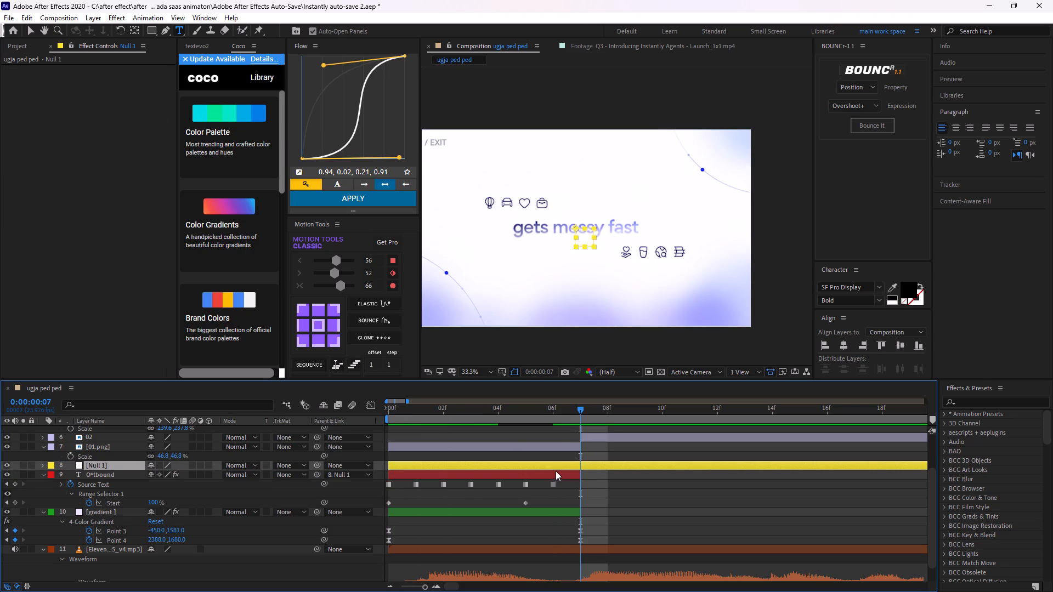
{"action": "key", "text": "ctrl+shift+d"}
{"action": "key", "text": "BackSpace"}
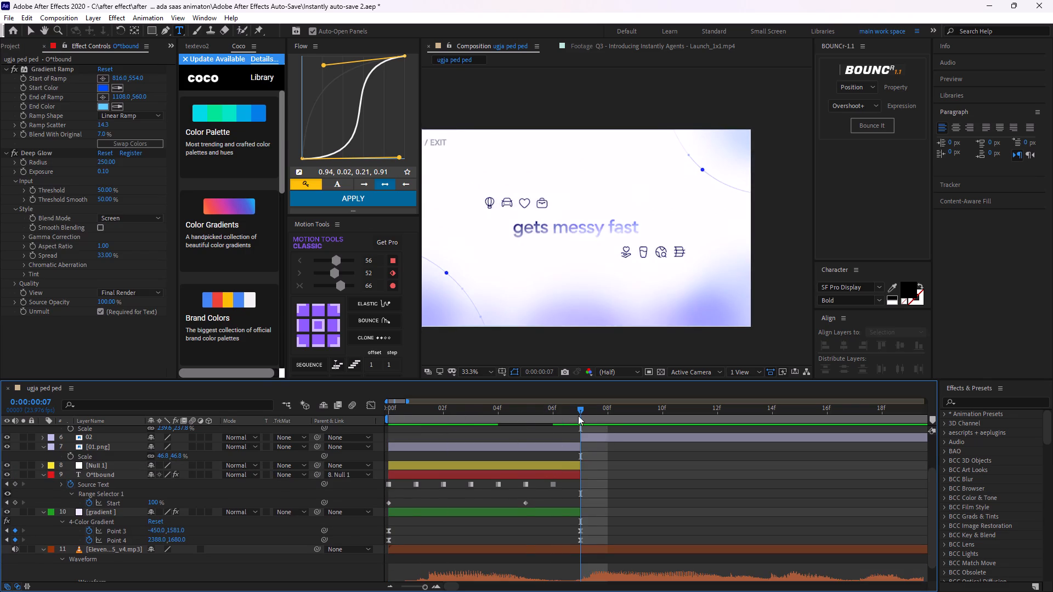
Make both the null and the Outbound text layer 3D.
{"action": "left_click_drag", "start_coordinate": [587, 409], "coordinate": [436, 468]}
{"action": "left_click", "coordinate": [439, 466]}
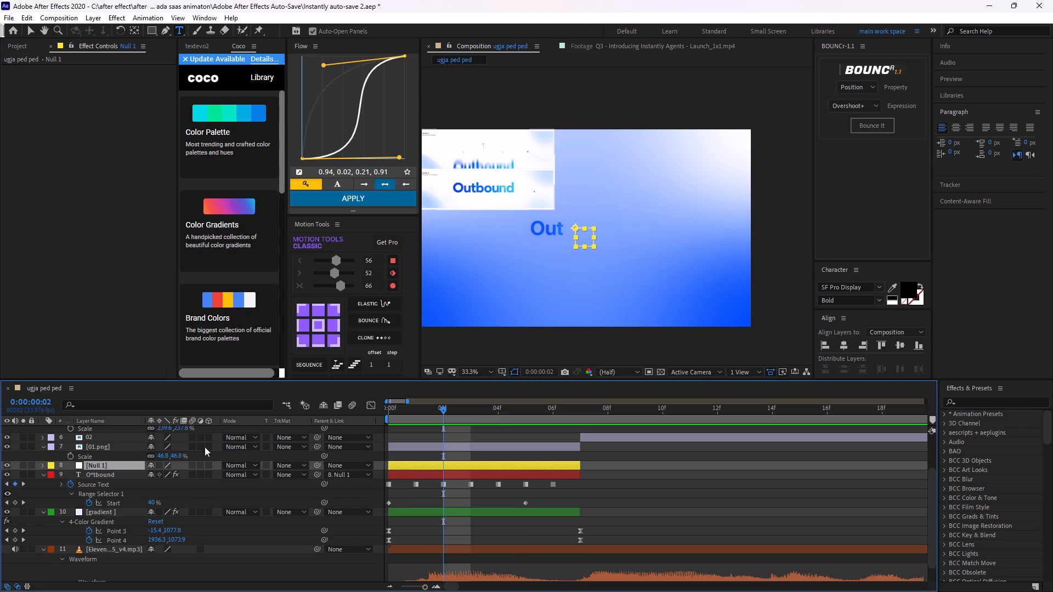
{"action": "left_click_drag", "start_coordinate": [206, 464], "coordinate": [209, 474]}
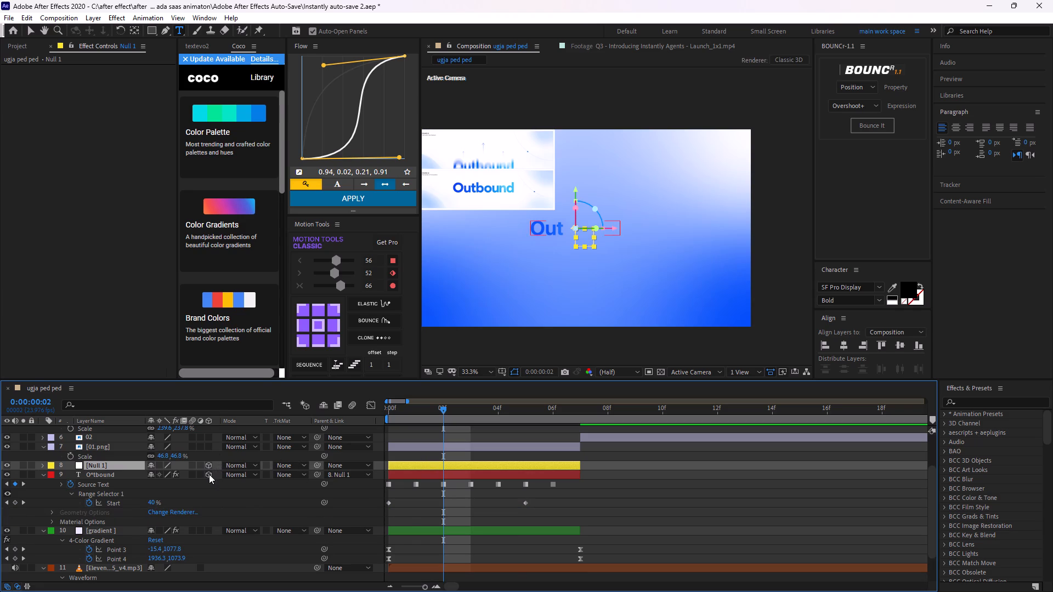
Keyframe the null's position at 0:00:00:05, and at 0:00:00:00 set its Z position to about -350.
{"action": "left_click", "coordinate": [473, 481]}
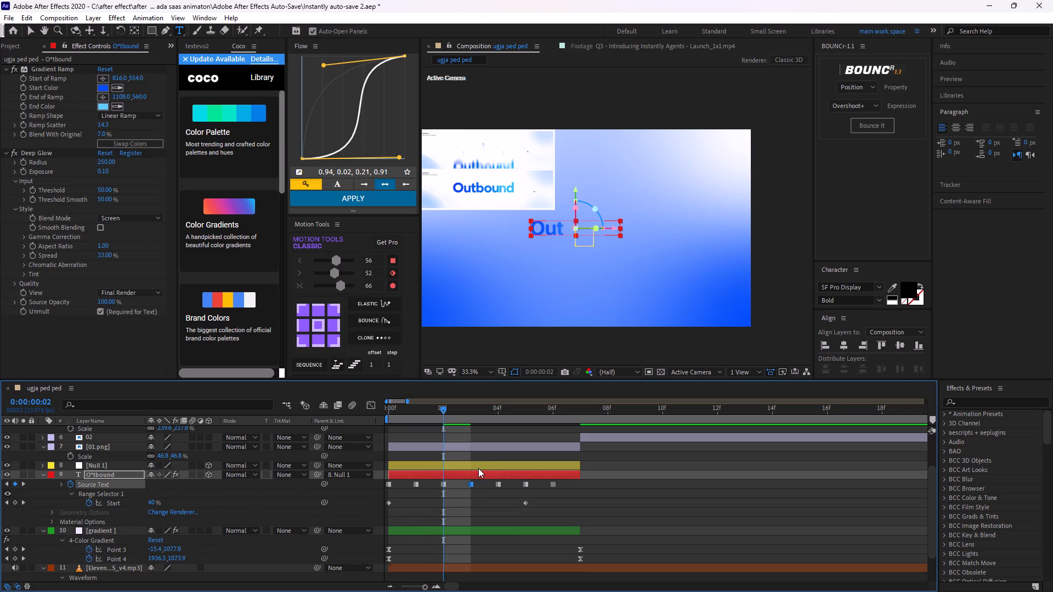
{"action": "left_click", "coordinate": [478, 468]}
{"action": "key", "text": "p"}
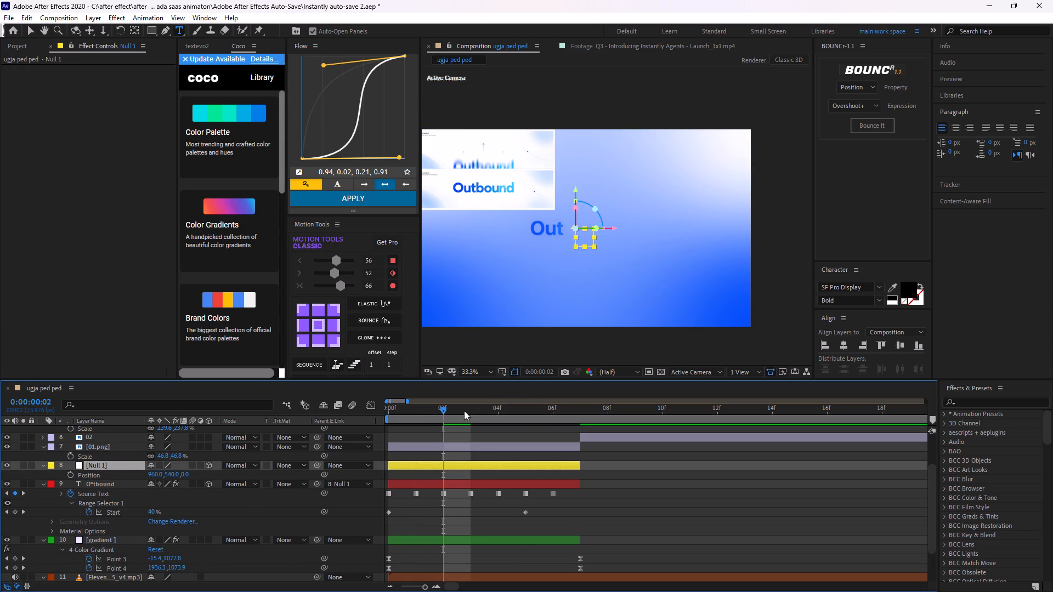
{"action": "left_click_drag", "start_coordinate": [458, 413], "coordinate": [518, 428]}
{"action": "left_click", "coordinate": [74, 474]}
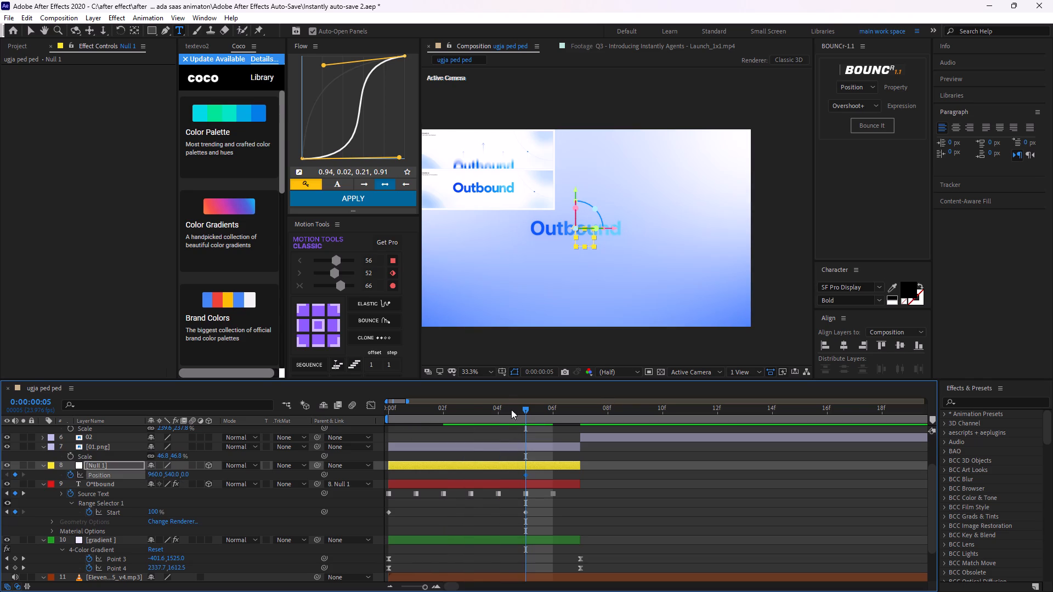
{"action": "left_click_drag", "start_coordinate": [527, 407], "coordinate": [382, 437]}
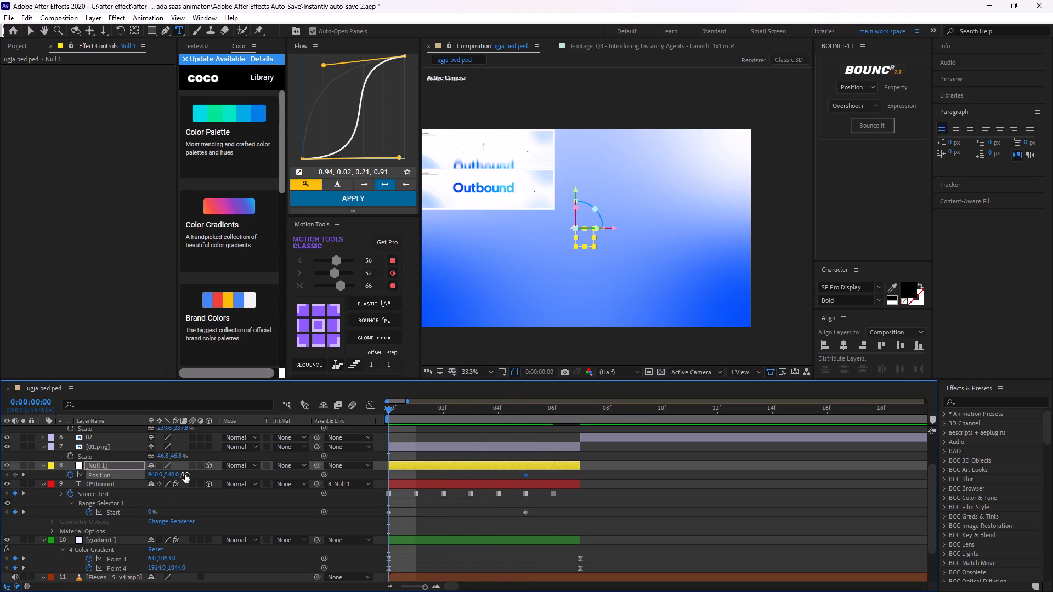
{"action": "left_click_drag", "start_coordinate": [185, 475], "coordinate": [0, 414]}
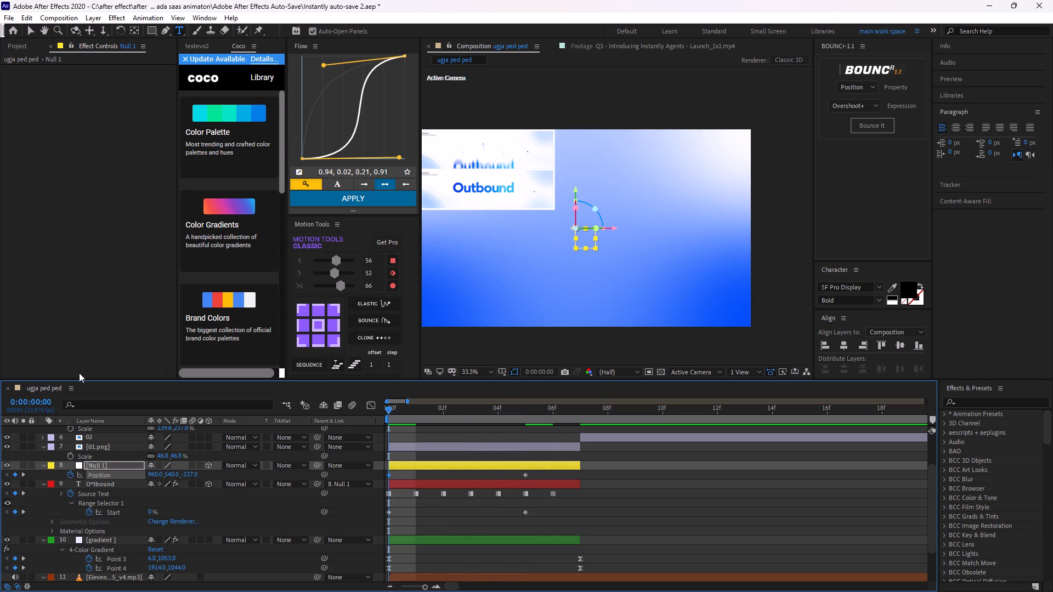
{"action": "left_click_drag", "start_coordinate": [189, 477], "coordinate": [126, 481]}
Apply a fast-start ease curve of 0.05, 0.77, 0.18, 0.94 to both of the null's position keyframes with Flow.
{"action": "left_click", "coordinate": [470, 473]}
{"action": "left_click_drag", "start_coordinate": [544, 477], "coordinate": [326, 475]}
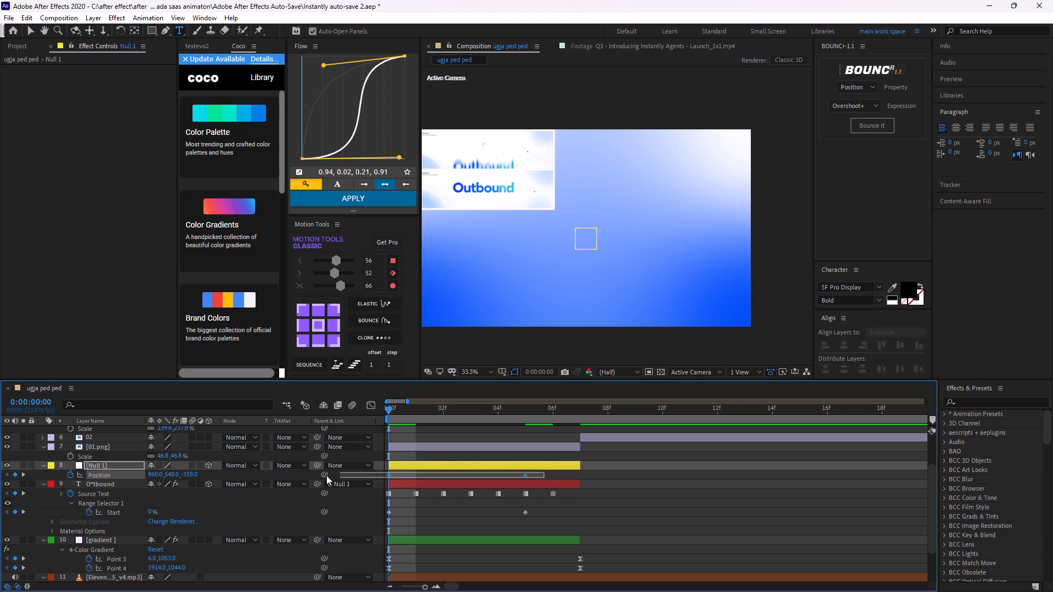
{"action": "left_click_drag", "start_coordinate": [326, 475], "coordinate": [353, 476]}
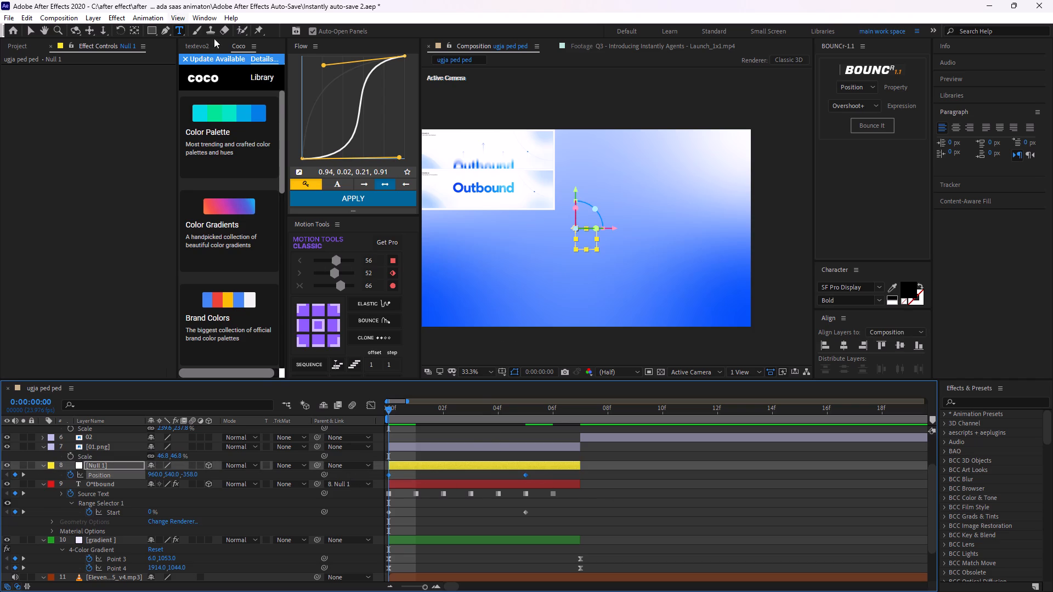
{"action": "left_click_drag", "start_coordinate": [397, 155], "coordinate": [342, 128]}
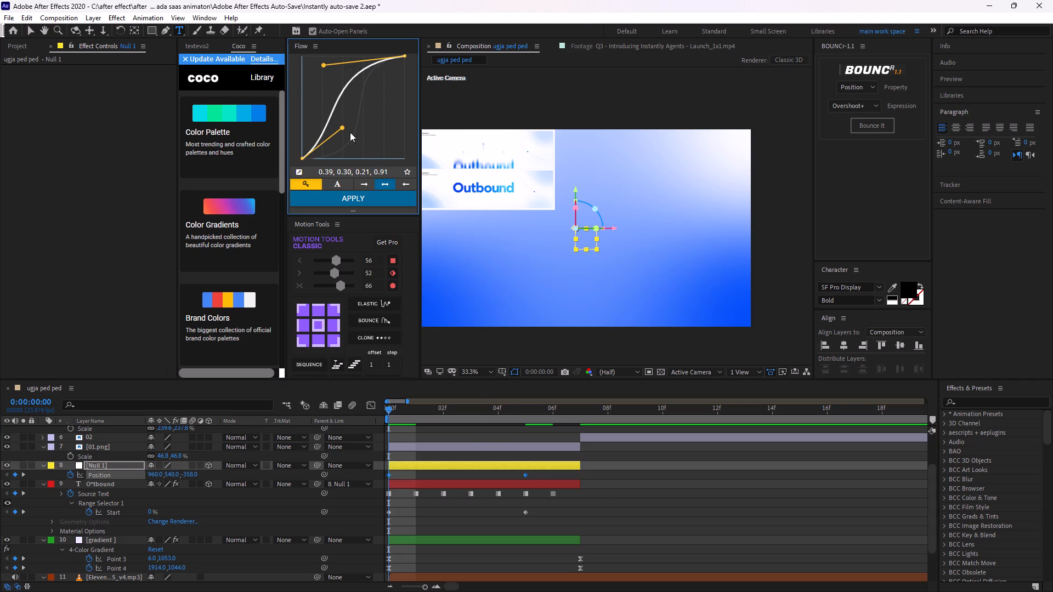
{"action": "left_click_drag", "start_coordinate": [342, 126], "coordinate": [310, 87]}
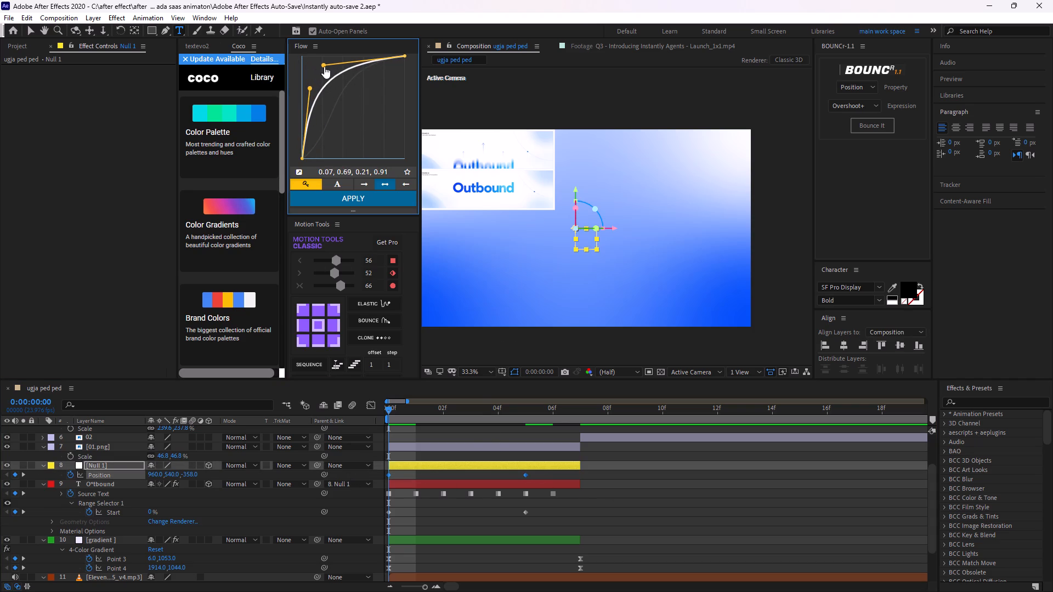
{"action": "left_click", "coordinate": [324, 66]}
{"action": "left_click_drag", "start_coordinate": [310, 88], "coordinate": [307, 80]}
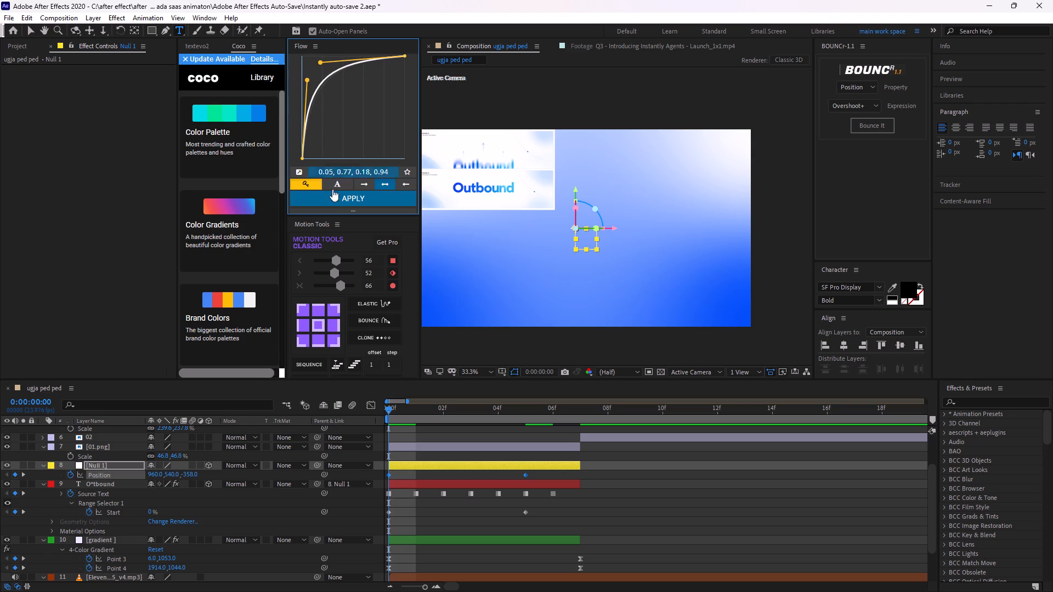
{"action": "left_click", "coordinate": [352, 201]}
Play back and scrub the opening frames to examine the eased Z movement of the Outbound text.
{"action": "key", "text": "space"}
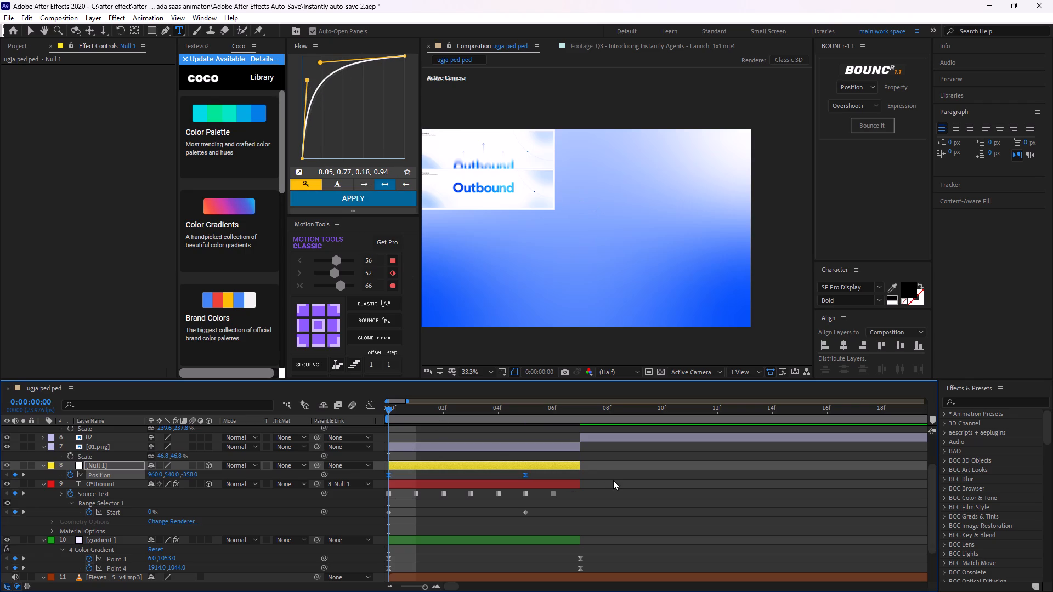
{"action": "key", "text": "space"}
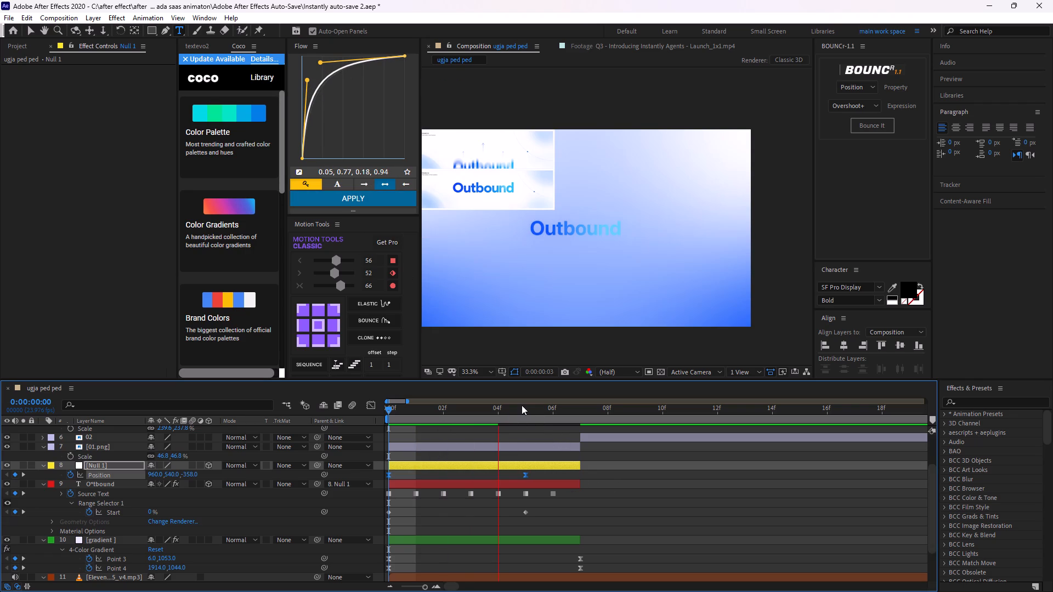
{"action": "left_click_drag", "start_coordinate": [494, 411], "coordinate": [376, 399]}
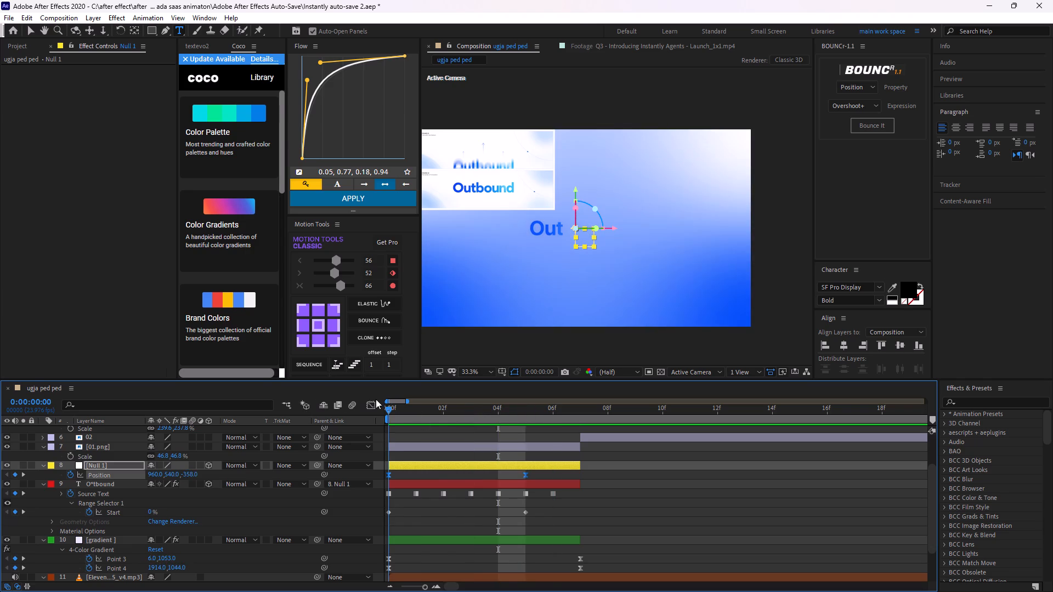
{"action": "left_click_drag", "start_coordinate": [376, 399], "coordinate": [381, 428]}
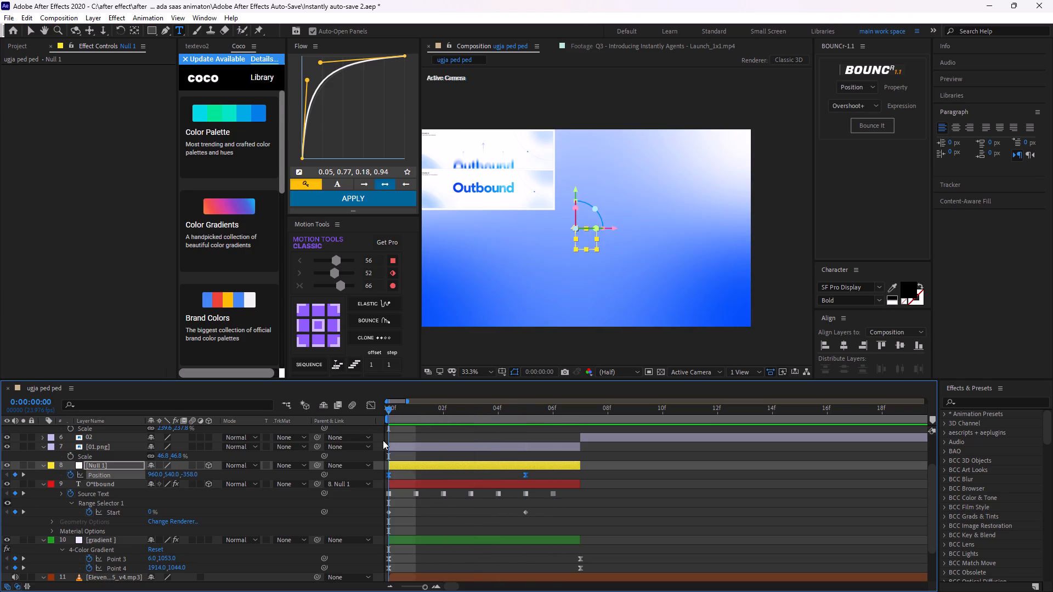
At 0:00:00:00, push the null's Z position to about -1085 for a stronger zoom.
{"action": "left_click", "coordinate": [410, 477]}
{"action": "left_click", "coordinate": [388, 474]}
{"action": "left_click_drag", "start_coordinate": [195, 474], "coordinate": [0, 485]}
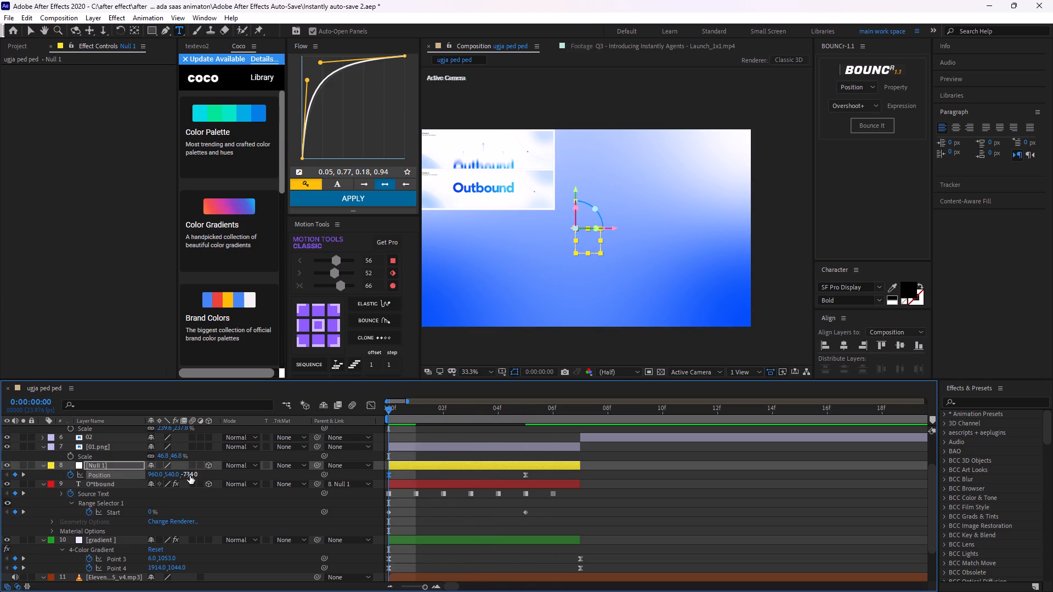
{"action": "left_click_drag", "start_coordinate": [190, 476], "coordinate": [0, 479]}
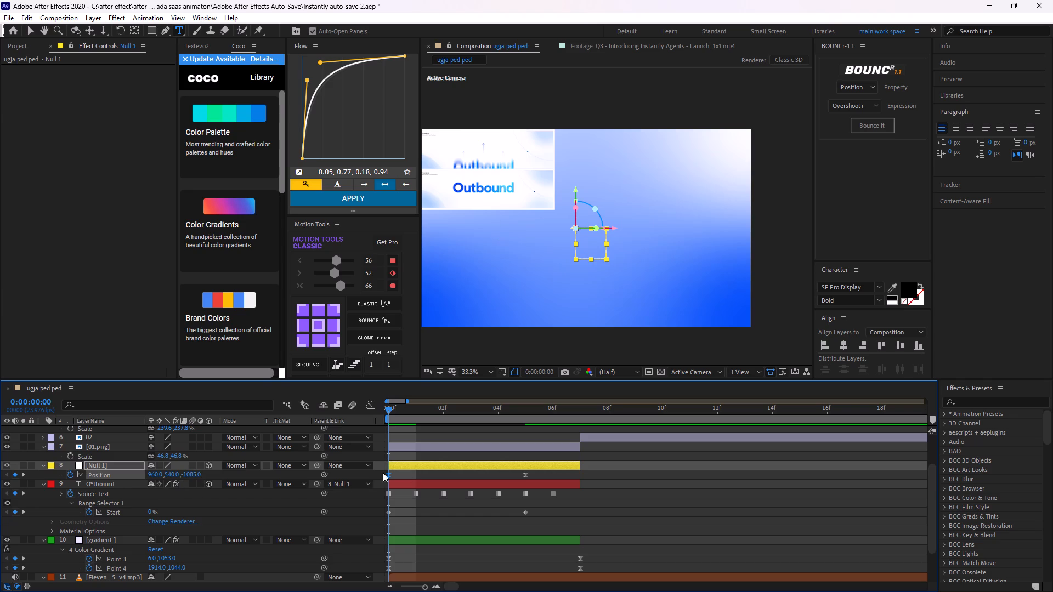
Shift the null layer one frame later and move its first position keyframe back to 0:00:00:00.
{"action": "left_click", "coordinate": [409, 475]}
{"action": "left_click_drag", "start_coordinate": [403, 465], "coordinate": [417, 469]}
{"action": "left_click_drag", "start_coordinate": [414, 474], "coordinate": [384, 479]}
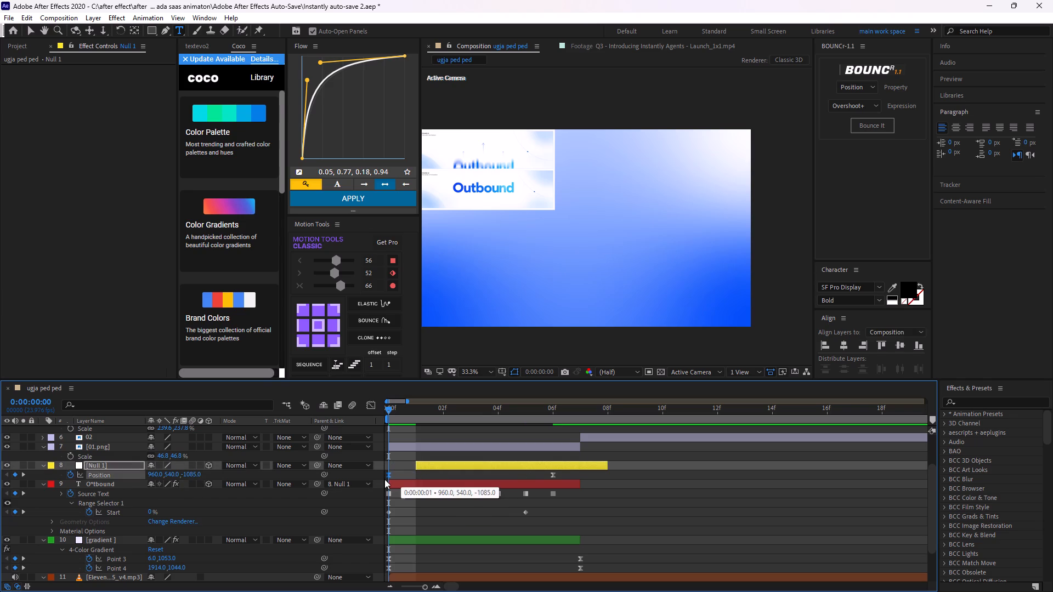
{"action": "left_click_drag", "start_coordinate": [384, 479], "coordinate": [386, 479]}
Slide the null layer back to start at 0:00:00:00, carrying its keyframes one frame earlier, and select its position keyframes.
{"action": "left_click_drag", "start_coordinate": [564, 479], "coordinate": [357, 485]}
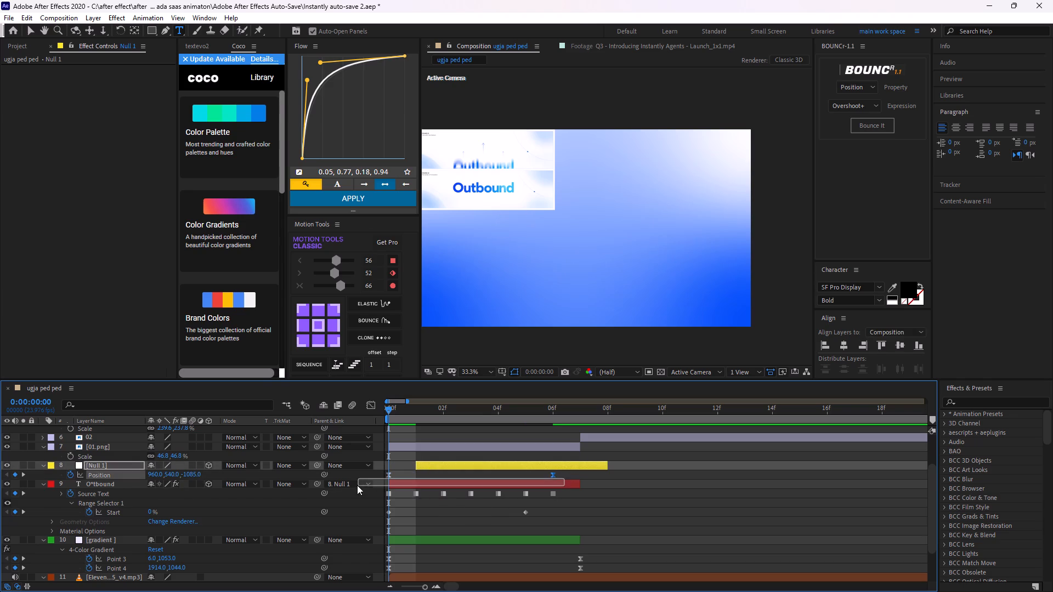
{"action": "left_click_drag", "start_coordinate": [357, 485], "coordinate": [357, 474]}
{"action": "left_click_drag", "start_coordinate": [435, 462], "coordinate": [421, 463]}
{"action": "left_click_drag", "start_coordinate": [434, 465], "coordinate": [430, 465]}
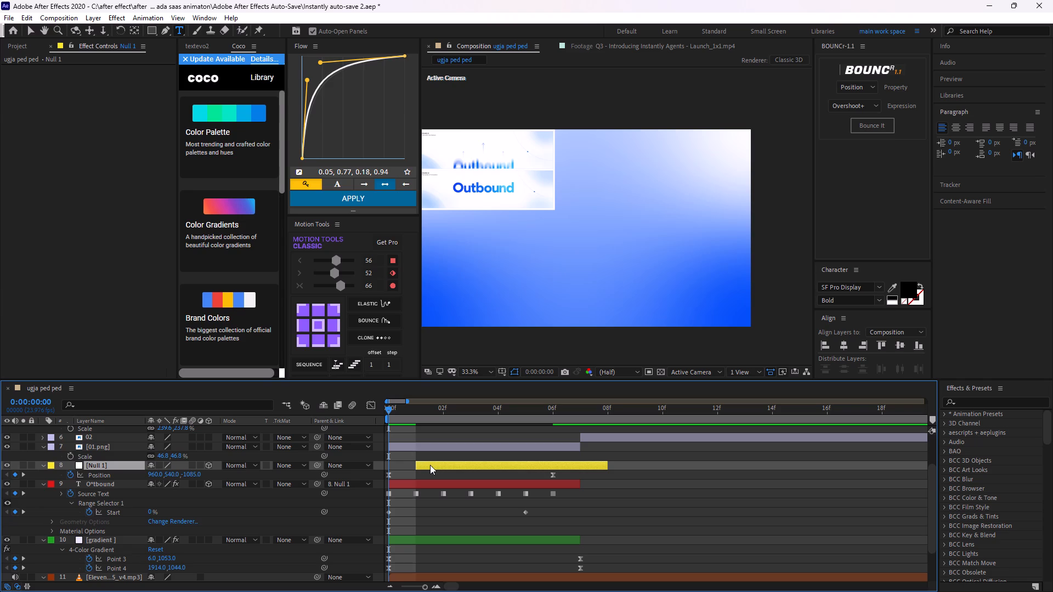
{"action": "left_click_drag", "start_coordinate": [430, 465], "coordinate": [418, 464]}
{"action": "left_click_drag", "start_coordinate": [541, 478], "coordinate": [263, 473]}
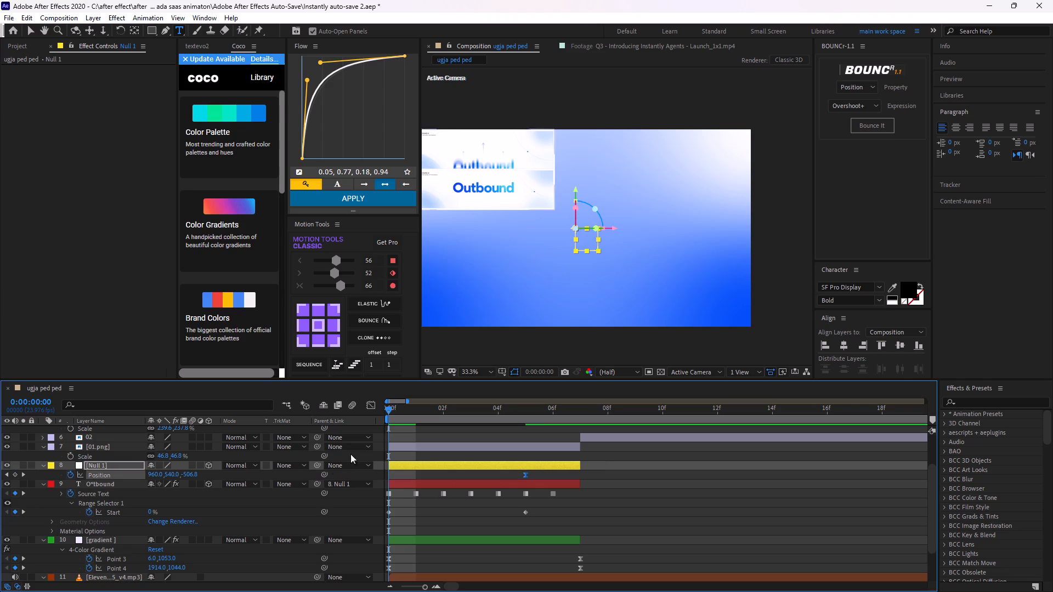
Reshape the Flow easing curve to 0.13, 0.71, 0.25, 0.87 and apply it to the null's position keyframes.
{"action": "left_click", "coordinate": [346, 207]}
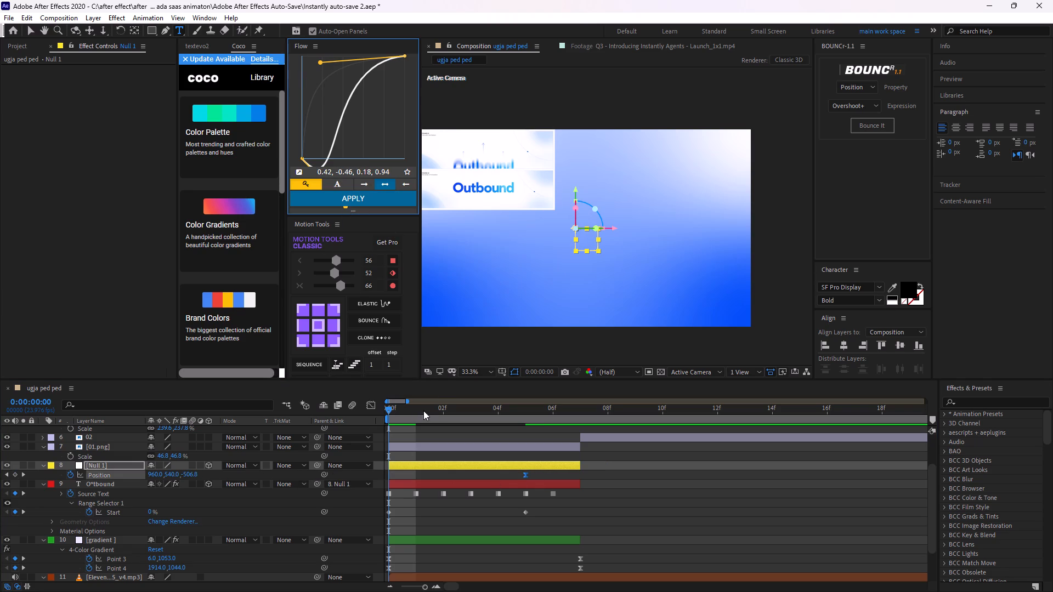
{"action": "left_click", "coordinate": [369, 149]}
{"action": "left_click_drag", "start_coordinate": [368, 152], "coordinate": [343, 129]}
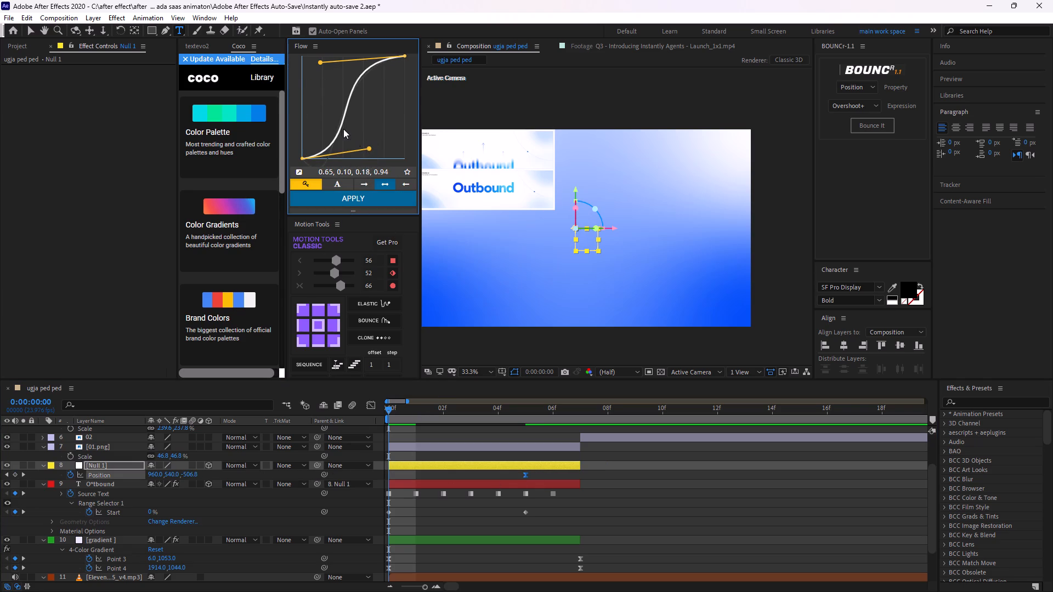
{"action": "left_click_drag", "start_coordinate": [343, 129], "coordinate": [342, 127]}
{"action": "left_click", "coordinate": [337, 131]}
{"action": "left_click_drag", "start_coordinate": [330, 128], "coordinate": [301, 79]}
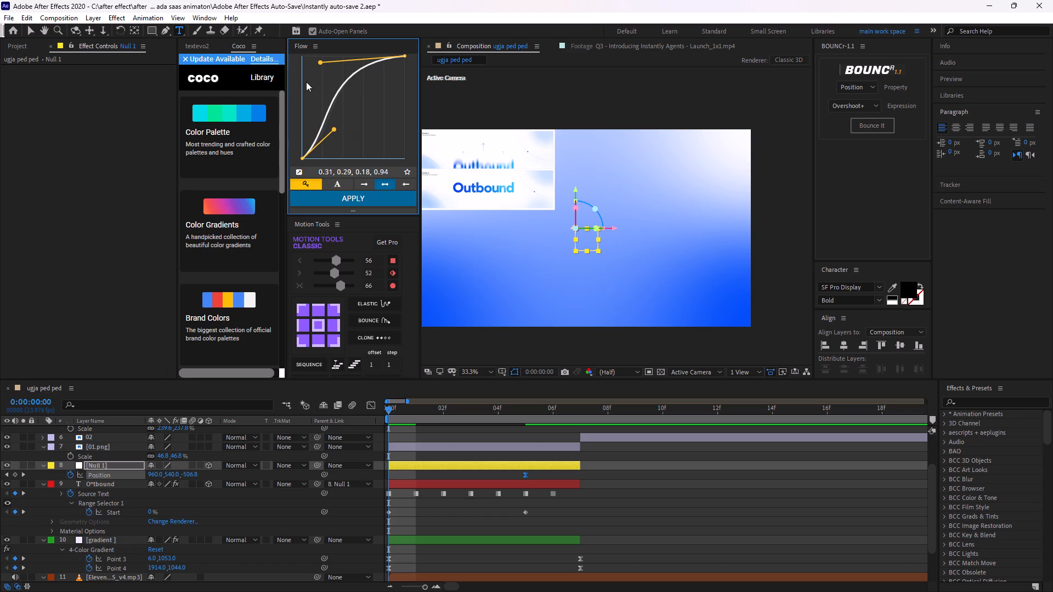
{"action": "left_click_drag", "start_coordinate": [336, 132], "coordinate": [309, 94]}
{"action": "left_click_drag", "start_coordinate": [309, 94], "coordinate": [310, 97]}
{"action": "left_click_drag", "start_coordinate": [333, 132], "coordinate": [327, 127]}
{"action": "left_click_drag", "start_coordinate": [324, 124], "coordinate": [308, 115]}
{"action": "left_click_drag", "start_coordinate": [305, 115], "coordinate": [319, 62]}
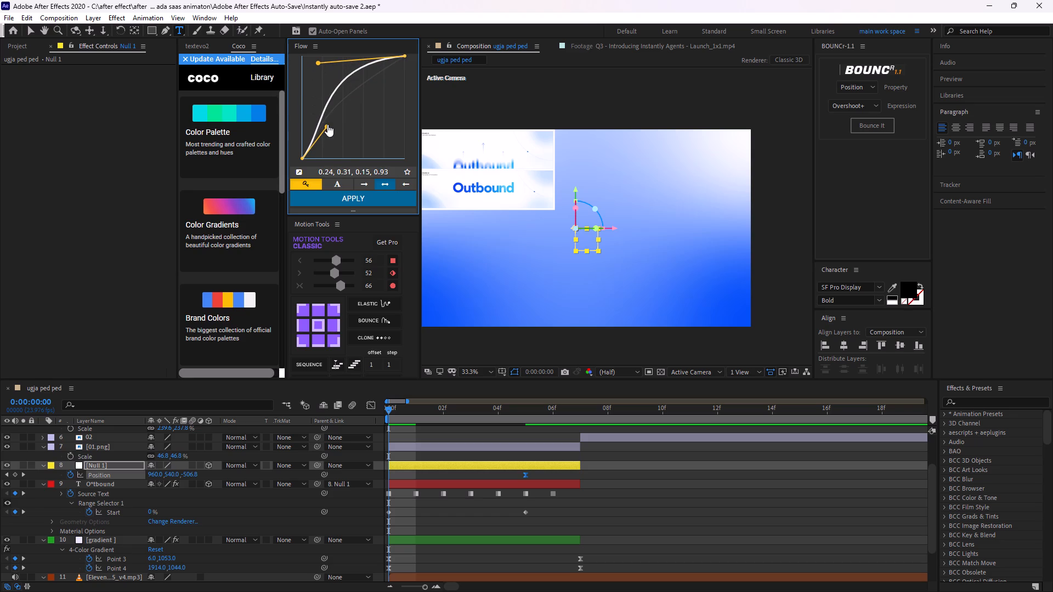
{"action": "left_click_drag", "start_coordinate": [327, 124], "coordinate": [304, 89]}
{"action": "left_click_drag", "start_coordinate": [317, 59], "coordinate": [330, 69]}
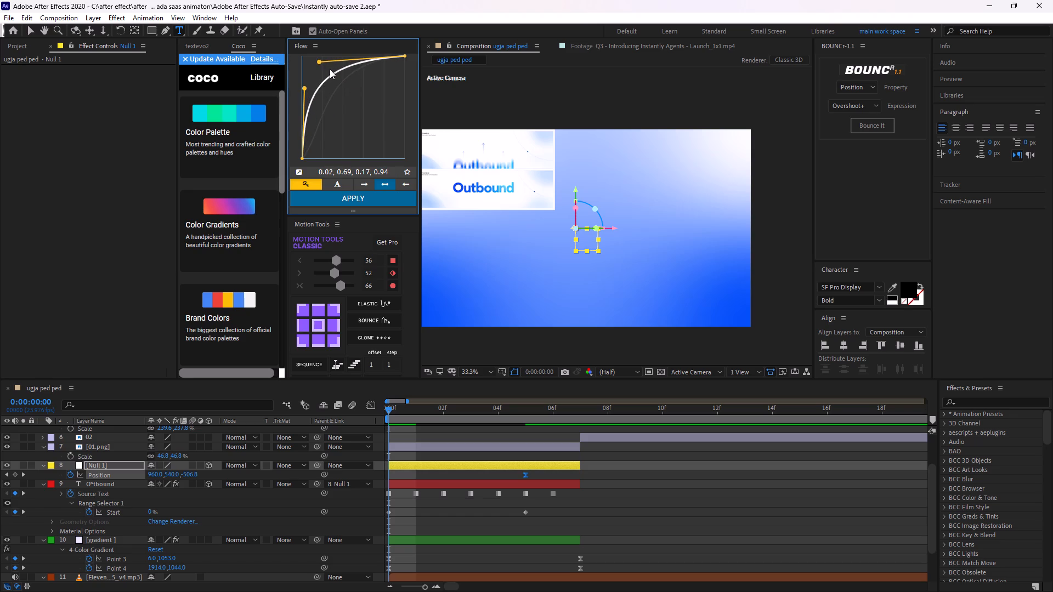
{"action": "left_click_drag", "start_coordinate": [330, 69], "coordinate": [328, 70]}
{"action": "left_click_drag", "start_coordinate": [305, 90], "coordinate": [312, 86]}
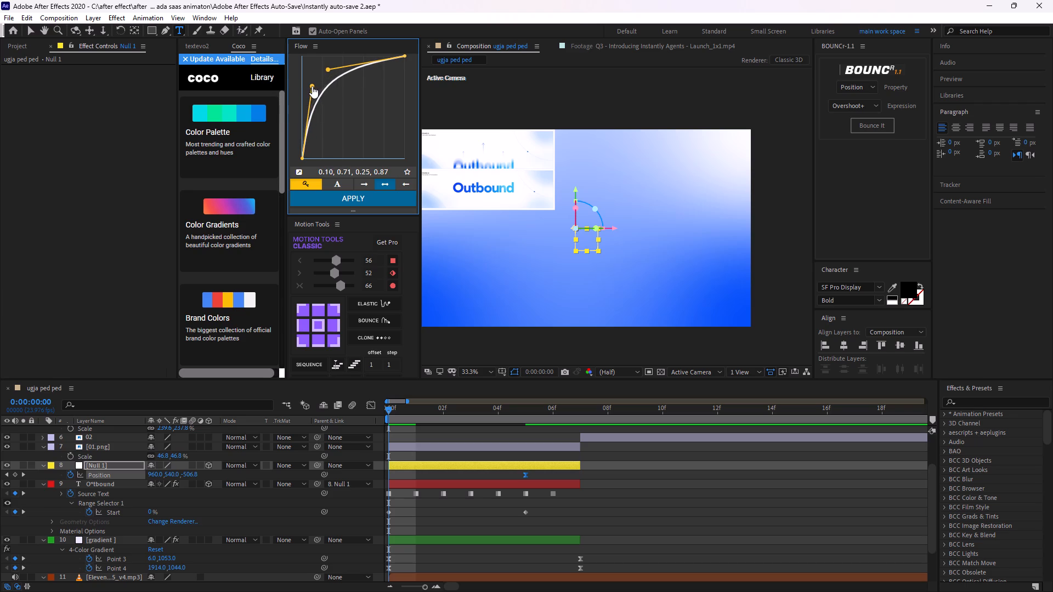
{"action": "left_click_drag", "start_coordinate": [312, 86], "coordinate": [315, 86]}
{"action": "left_click", "coordinate": [315, 86]}
{"action": "left_click", "coordinate": [328, 193]}
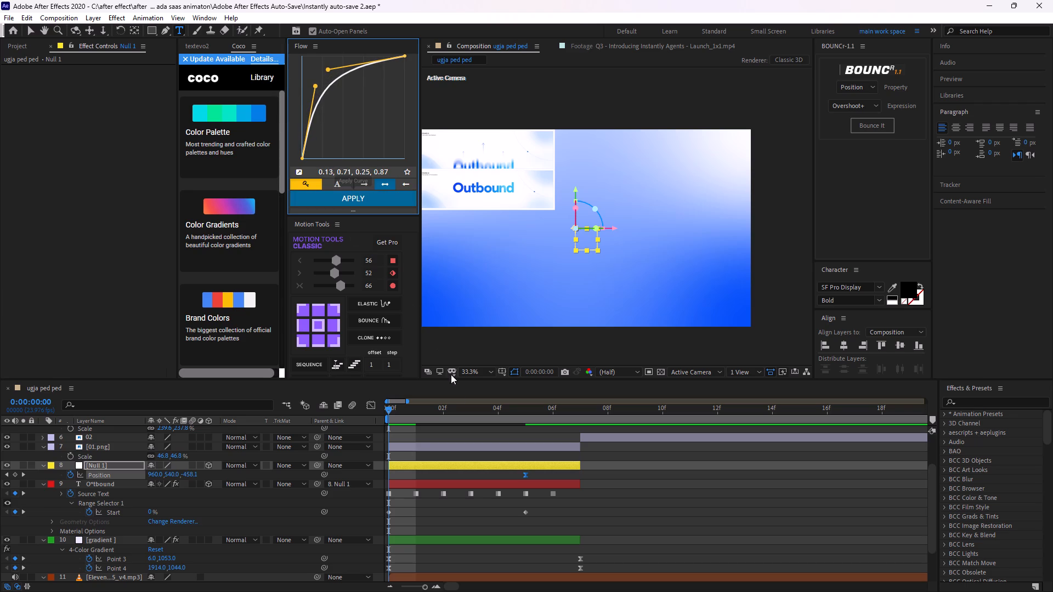
Play back the opening frames and scrub around 0:00:00:06 to examine the Outbound zoom's easing and its cut against the audio waveform.
{"action": "key", "text": "space"}
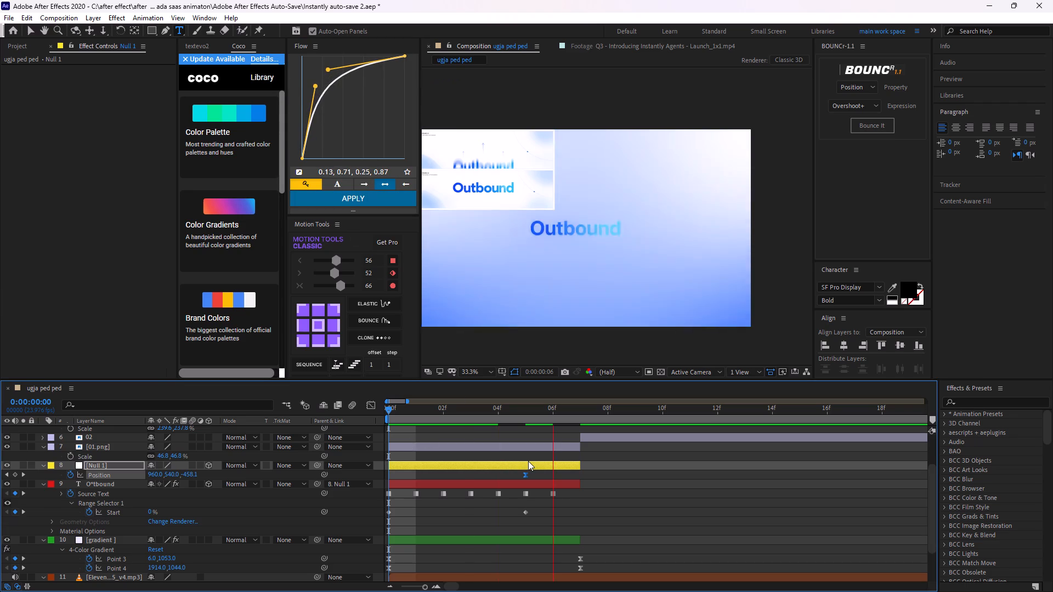
{"action": "key", "text": "space"}
{"action": "left_click_drag", "start_coordinate": [753, 411], "coordinate": [326, 462]}
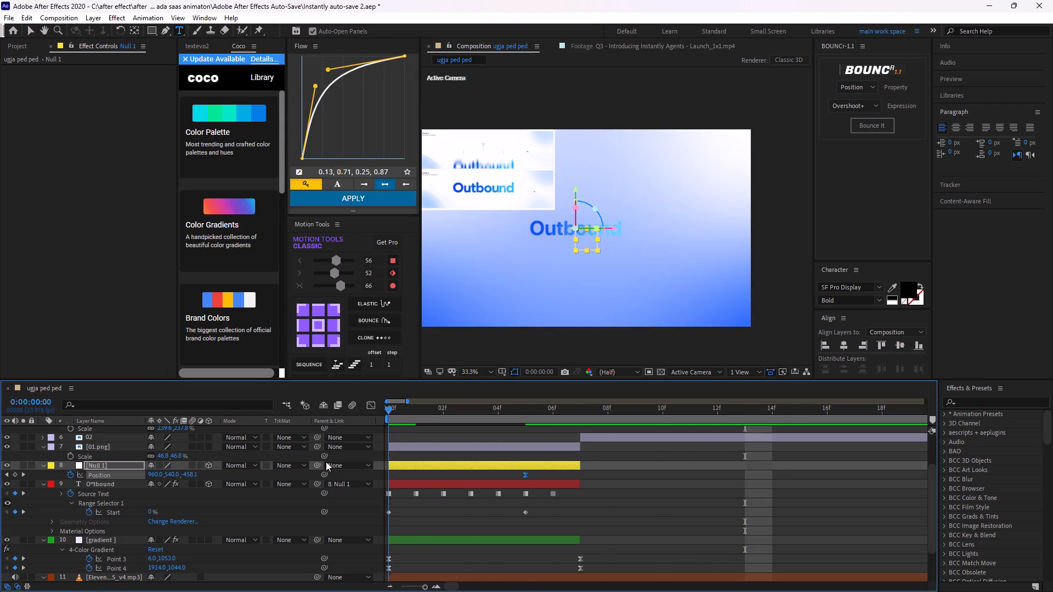
{"action": "left_click_drag", "start_coordinate": [326, 462], "coordinate": [349, 430]}
{"action": "key", "text": "space"}
{"action": "key", "text": "space"}
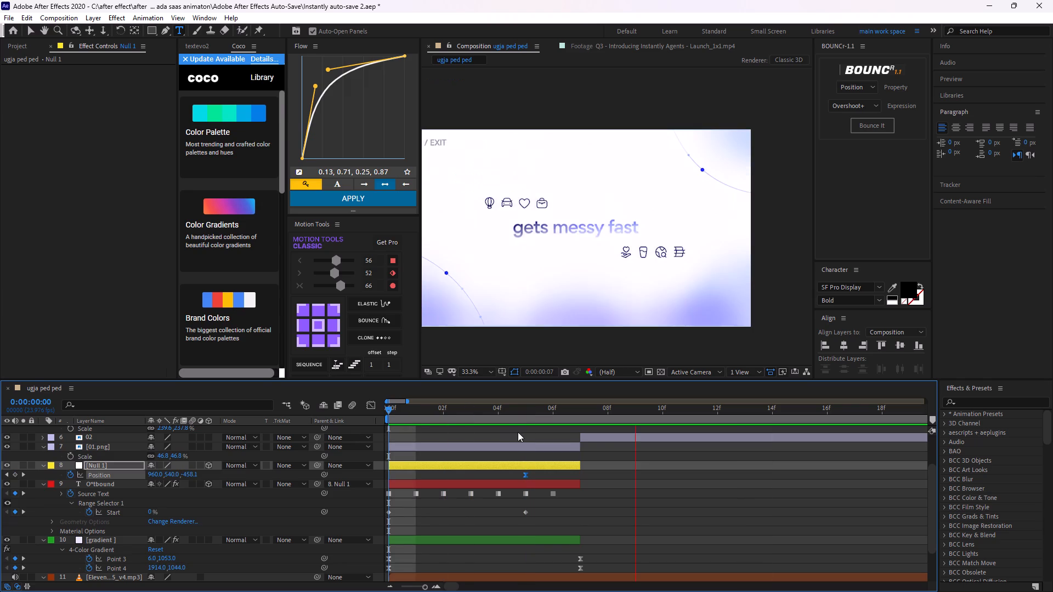
{"action": "left_click_drag", "start_coordinate": [601, 412], "coordinate": [596, 444]}
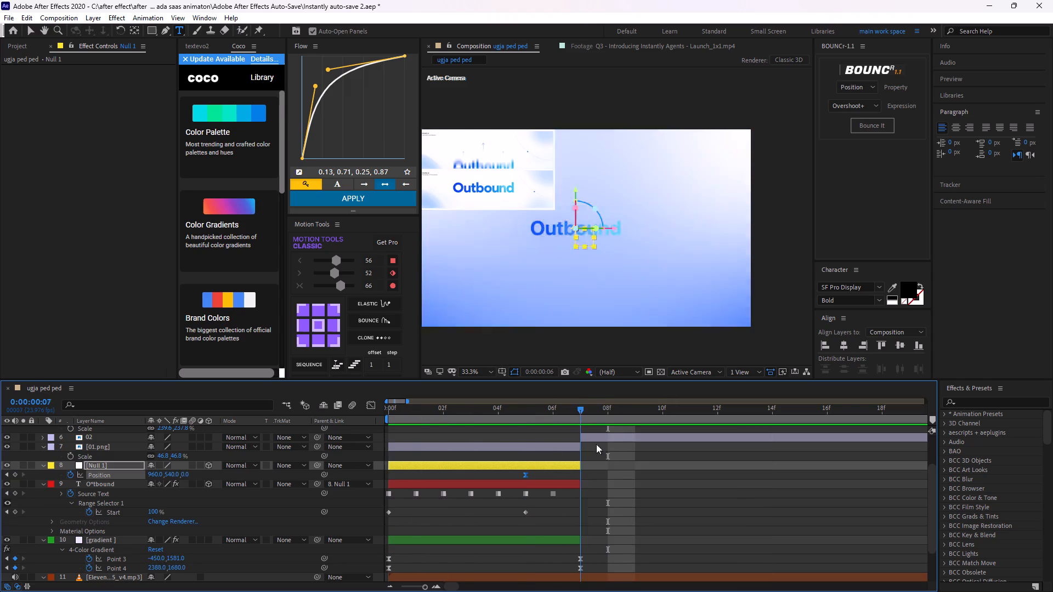
{"action": "left_click_drag", "start_coordinate": [596, 444], "coordinate": [503, 455]}
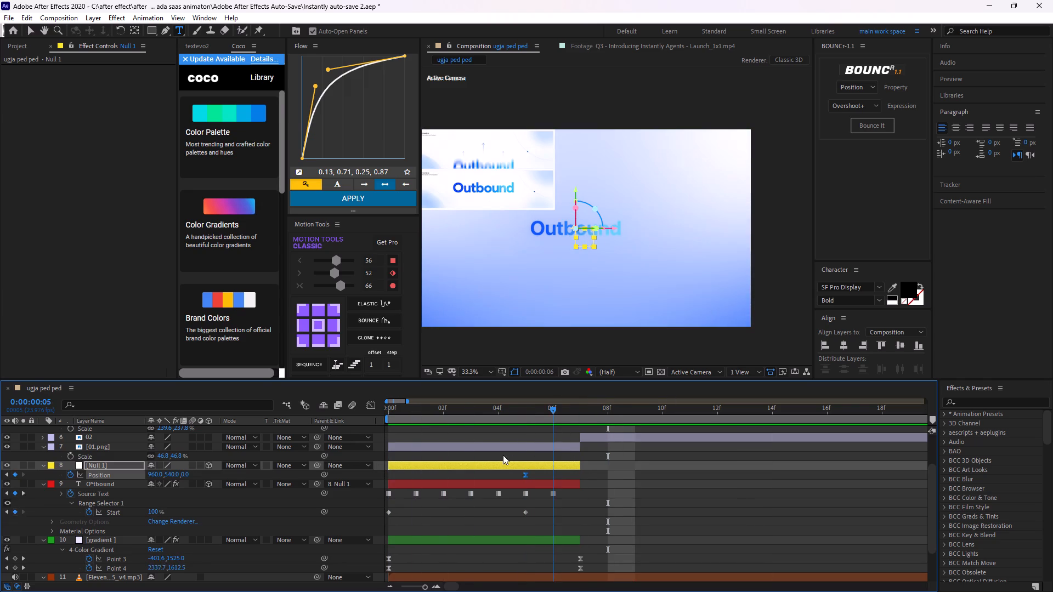
{"action": "left_click_drag", "start_coordinate": [503, 455], "coordinate": [570, 453]}
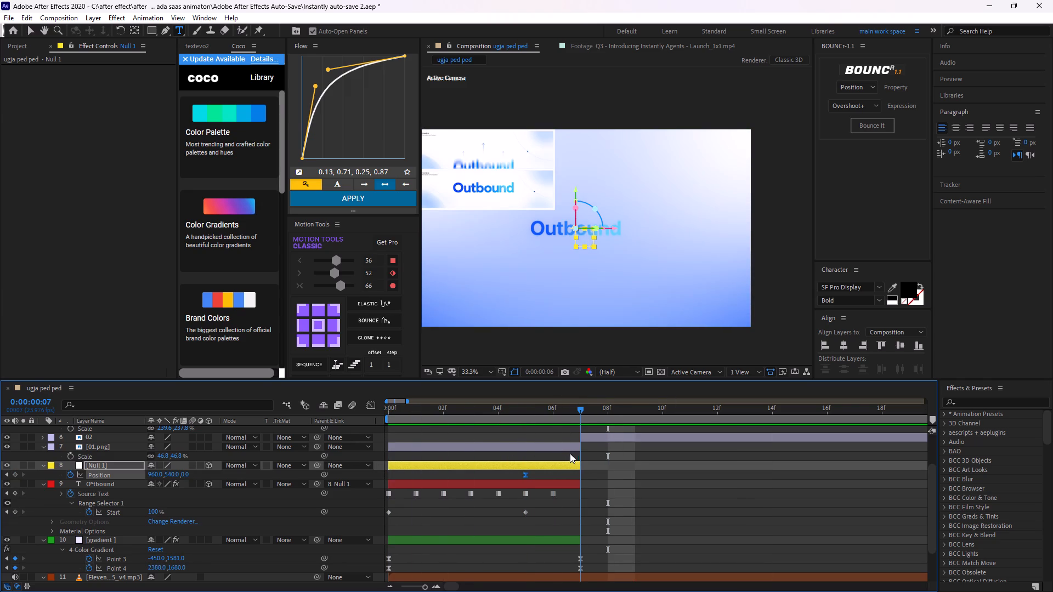
{"action": "left_click_drag", "start_coordinate": [570, 453], "coordinate": [562, 457]}
{"action": "middle_click_drag", "start_coordinate": [586, 494], "coordinate": [541, 401]}
{"action": "left_click_drag", "start_coordinate": [513, 411], "coordinate": [526, 435]}
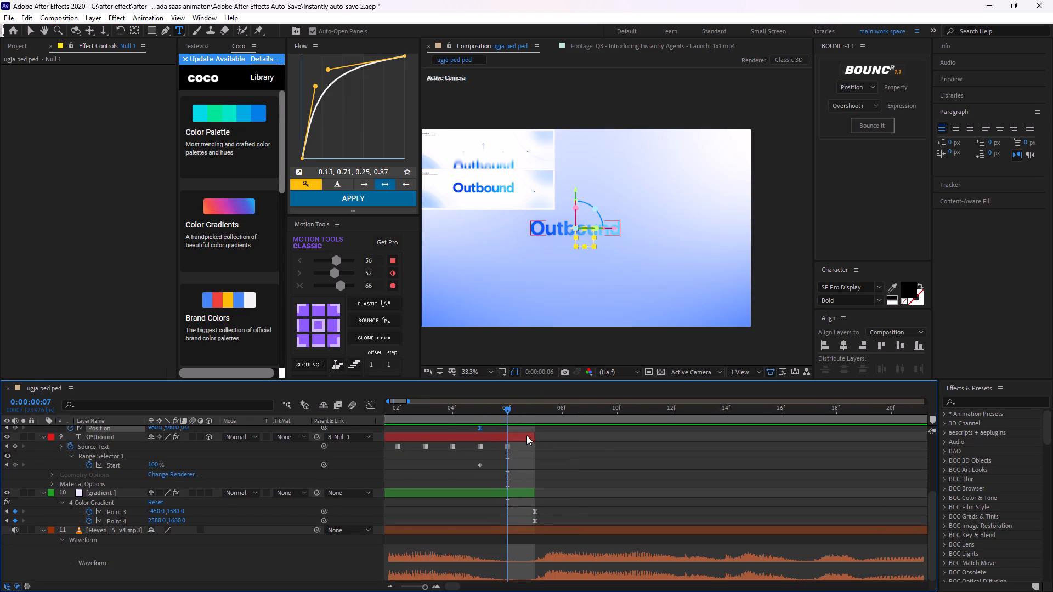
{"action": "left_click_drag", "start_coordinate": [526, 435], "coordinate": [533, 442]}
{"action": "left_click_drag", "start_coordinate": [533, 442], "coordinate": [534, 443]}
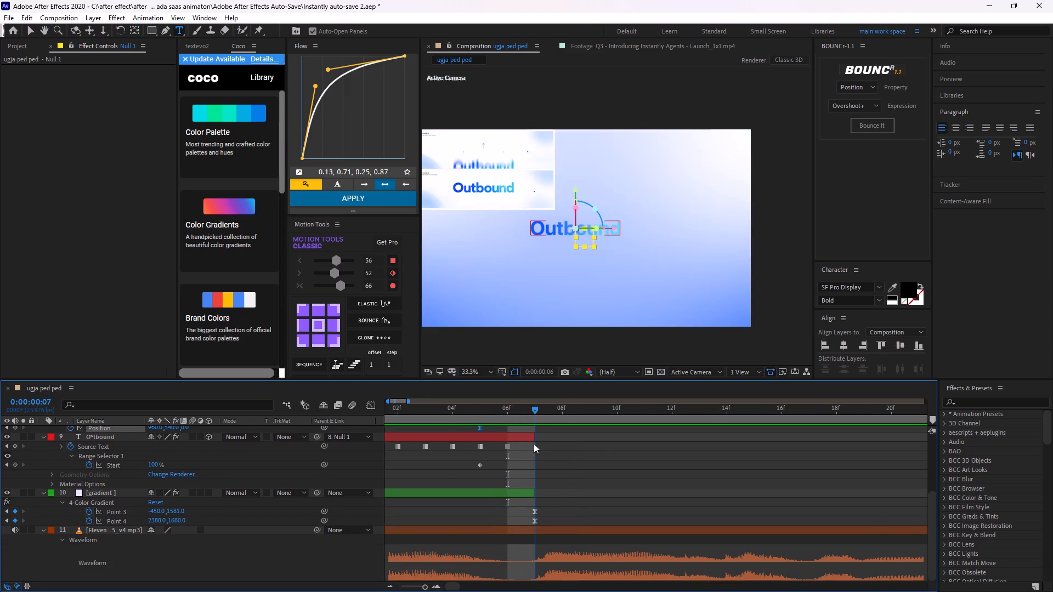
{"action": "left_click_drag", "start_coordinate": [534, 443], "coordinate": [518, 446]}
Switch to the FxSound window.
{"action": "key", "text": "alt+Tab"}
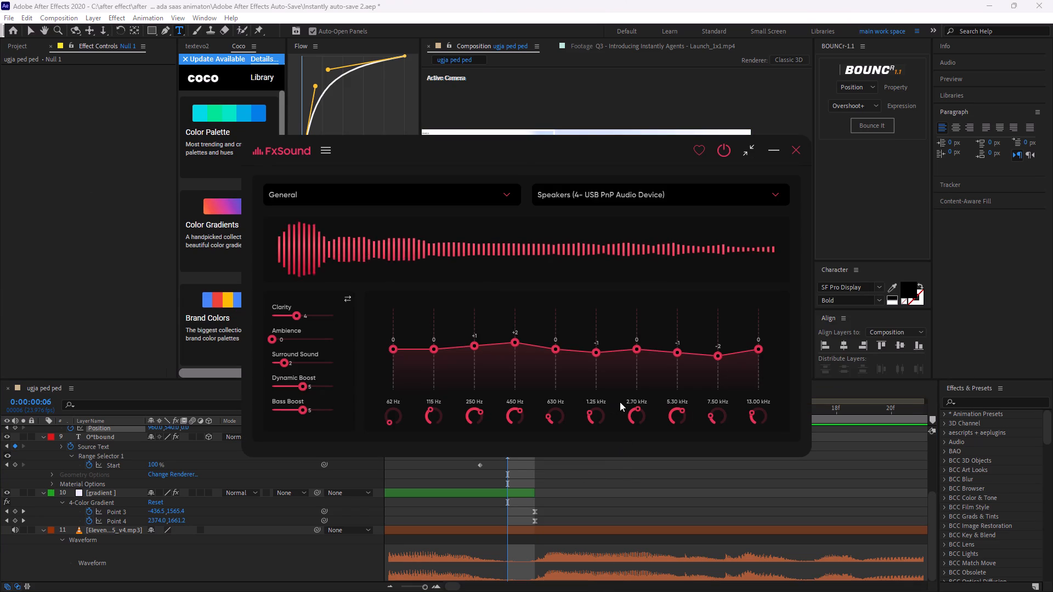
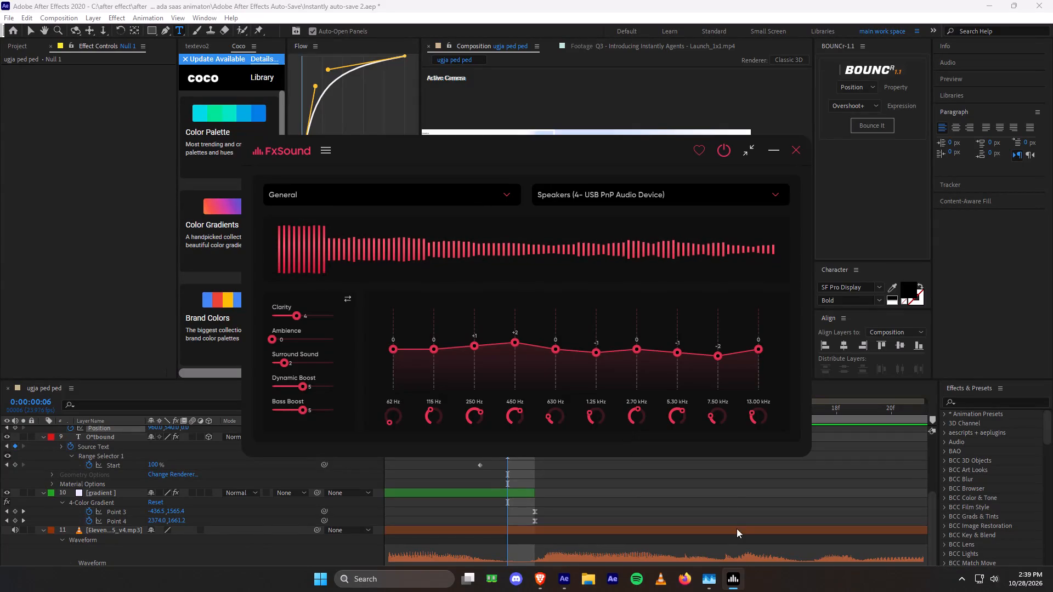
Minimize the FxSound window and return to After Effects.
{"action": "left_click", "coordinate": [779, 153]}
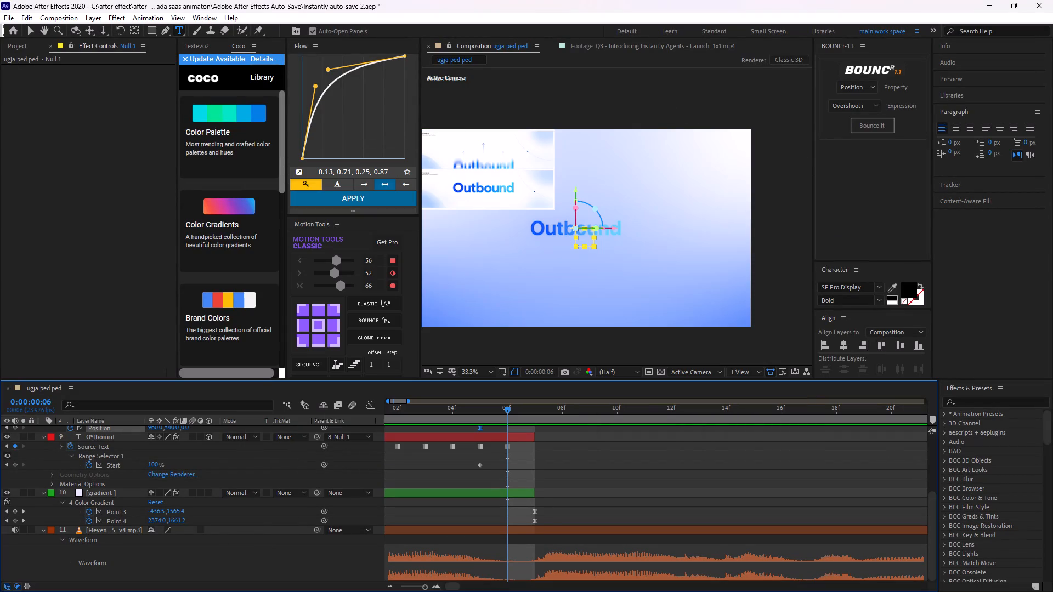
Replay the opening frames from 0:00:00:00 several times to judge the Outbound text reveal and zoom against the audio.
{"action": "left_click_drag", "start_coordinate": [514, 409], "coordinate": [288, 440]}
{"action": "key", "text": "space"}
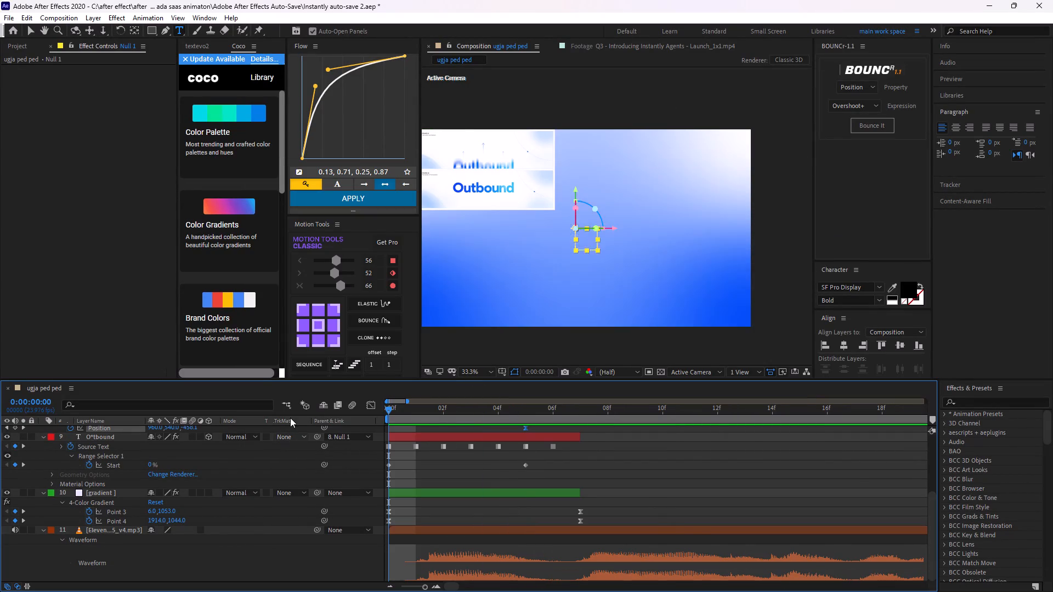
{"action": "key", "text": "space"}
{"action": "left_click_drag", "start_coordinate": [714, 401], "coordinate": [134, 492]}
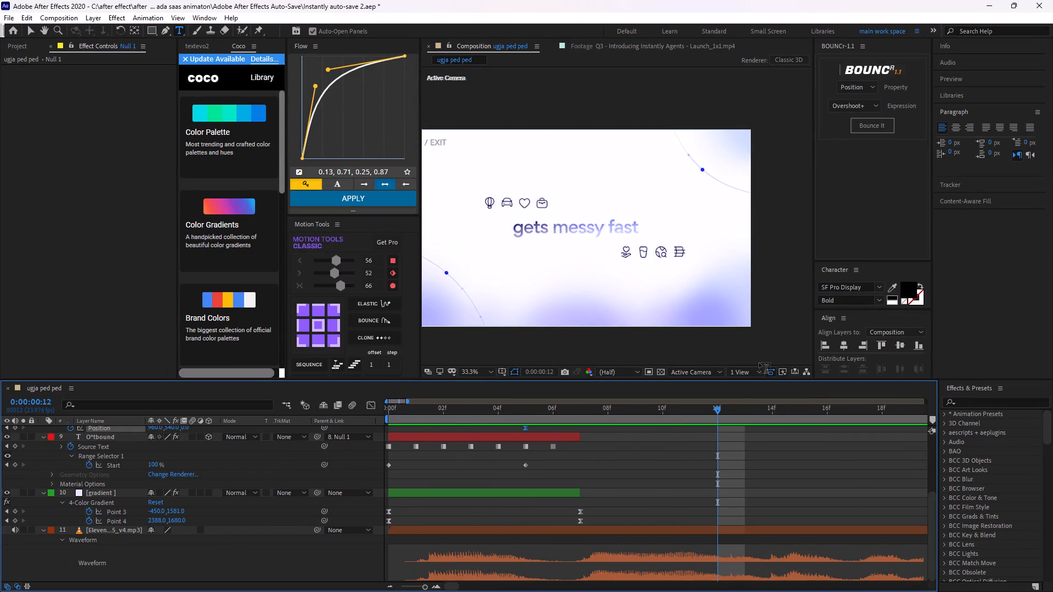
{"action": "left_click_drag", "start_coordinate": [719, 407], "coordinate": [147, 507]}
{"action": "key", "text": "space"}
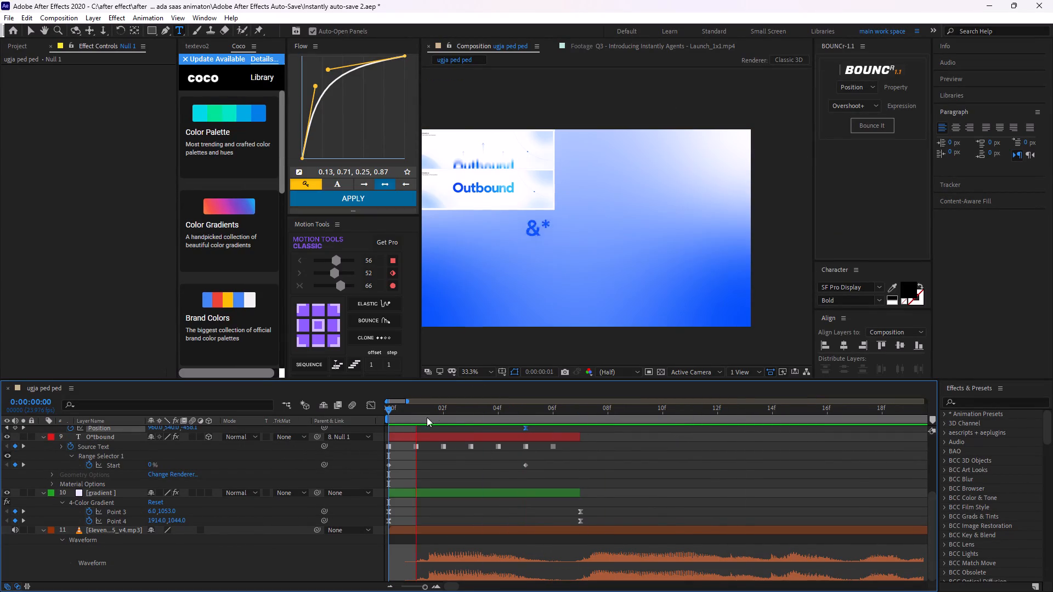
{"action": "key", "text": "space"}
{"action": "left_click_drag", "start_coordinate": [547, 407], "coordinate": [288, 456]}
{"action": "key", "text": "space"}
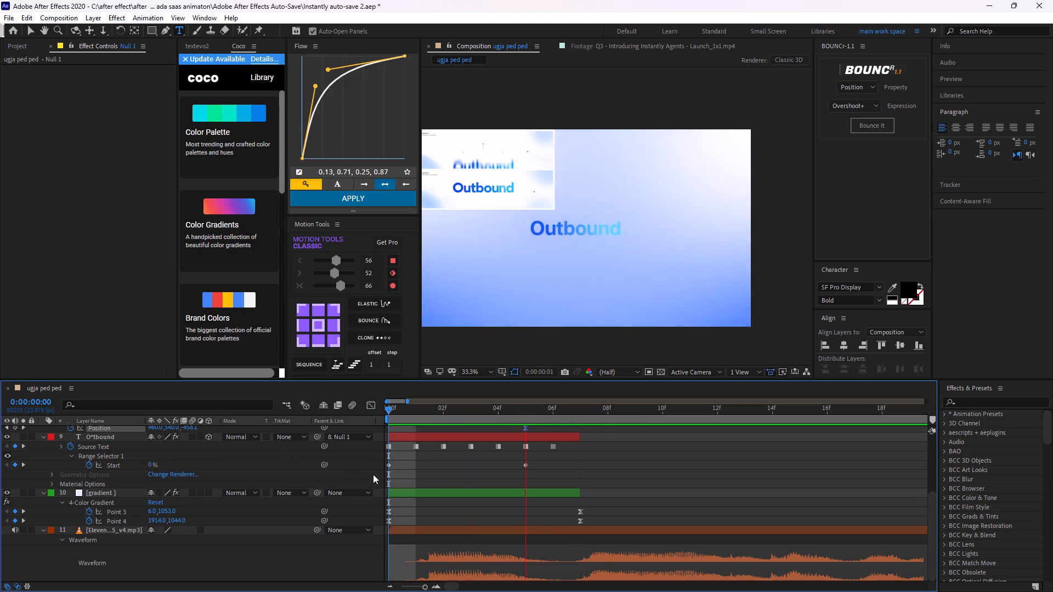
{"action": "key", "text": "space"}
{"action": "left_click_drag", "start_coordinate": [581, 409], "coordinate": [342, 479]}
{"action": "key", "text": "space"}
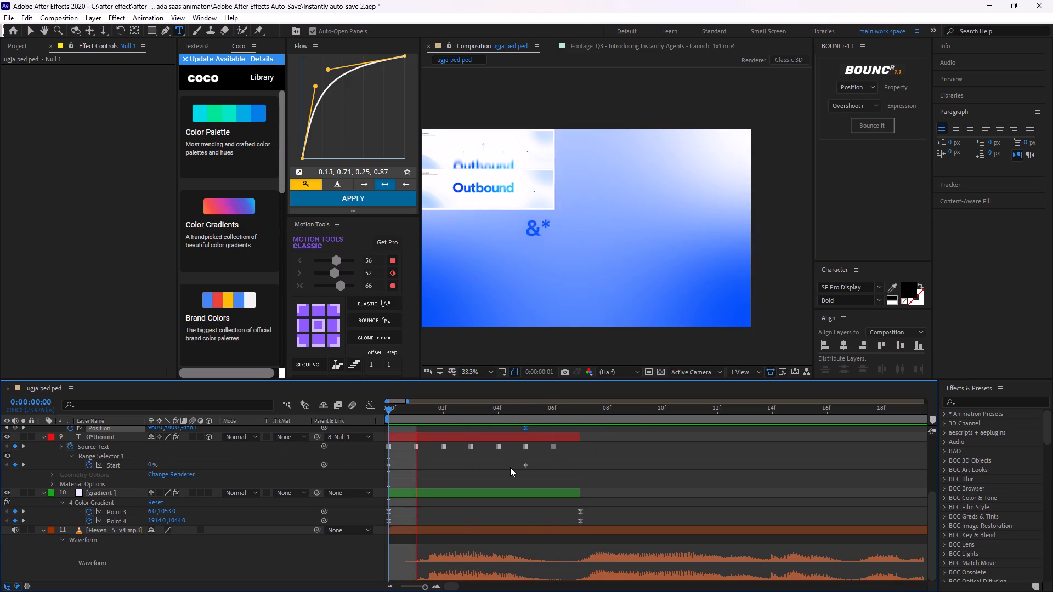
{"action": "key", "text": "space"}
{"action": "left_click_drag", "start_coordinate": [605, 413], "coordinate": [380, 448]}
{"action": "key", "text": "space"}
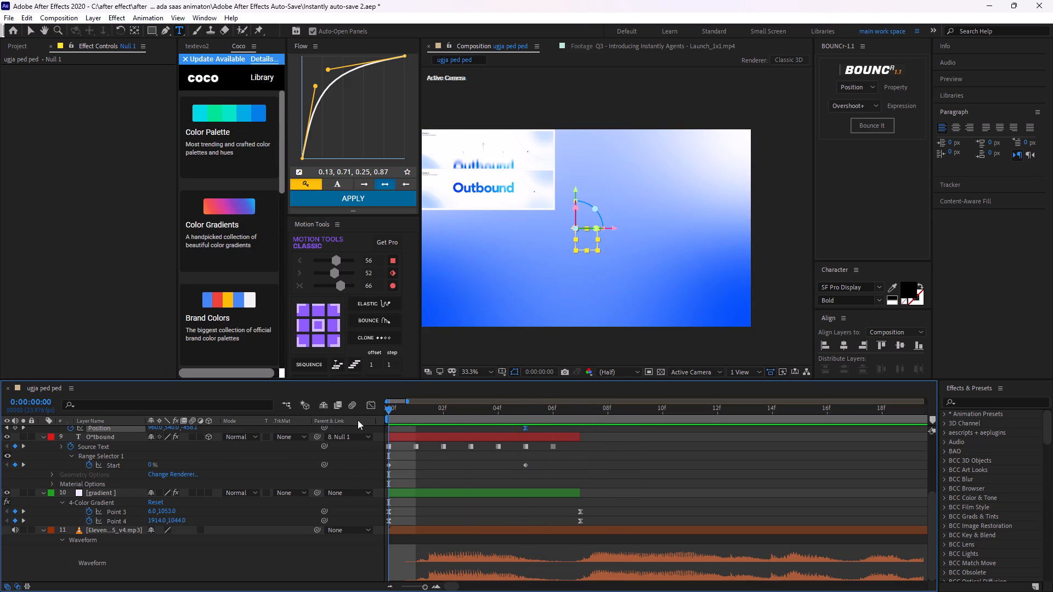
{"action": "key", "text": "space"}
Scrub and replay the frames up to 0:00:00:07 to examine the cut from the Outbound text to the next scene.
{"action": "left_click_drag", "start_coordinate": [600, 448], "coordinate": [595, 448]}
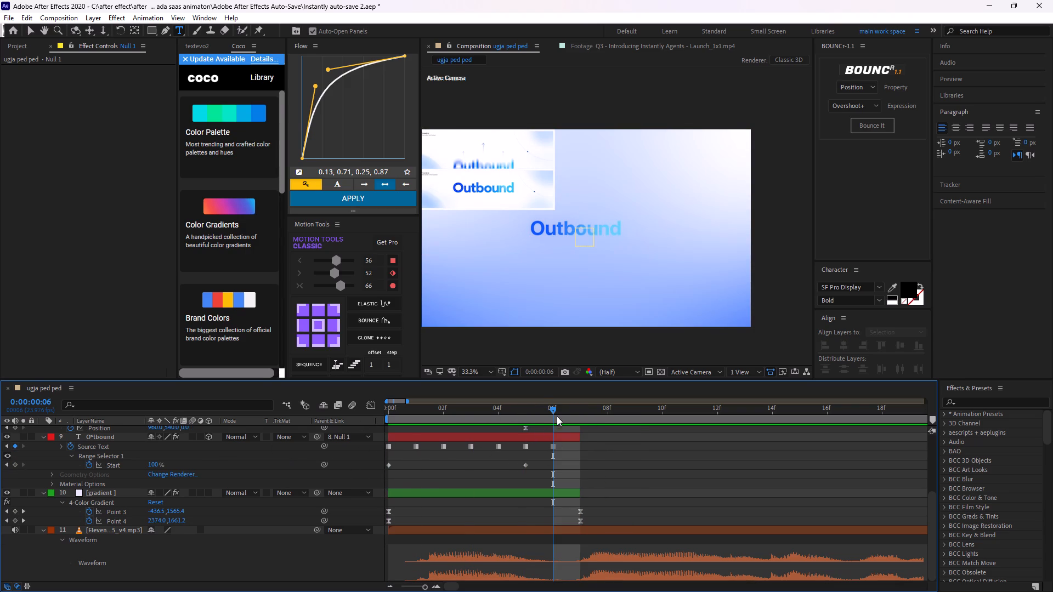
{"action": "left_click_drag", "start_coordinate": [557, 415], "coordinate": [571, 420]}
{"action": "scroll", "coordinate": [595, 431], "scroll_direction": "up", "scroll_amount": 2}
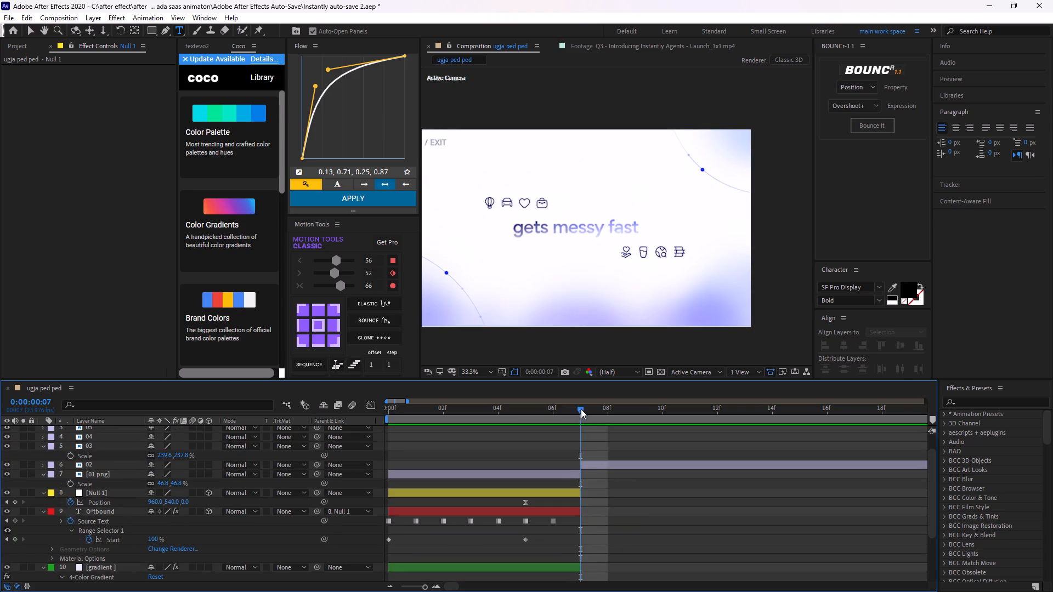
{"action": "left_click_drag", "start_coordinate": [579, 413], "coordinate": [363, 460]}
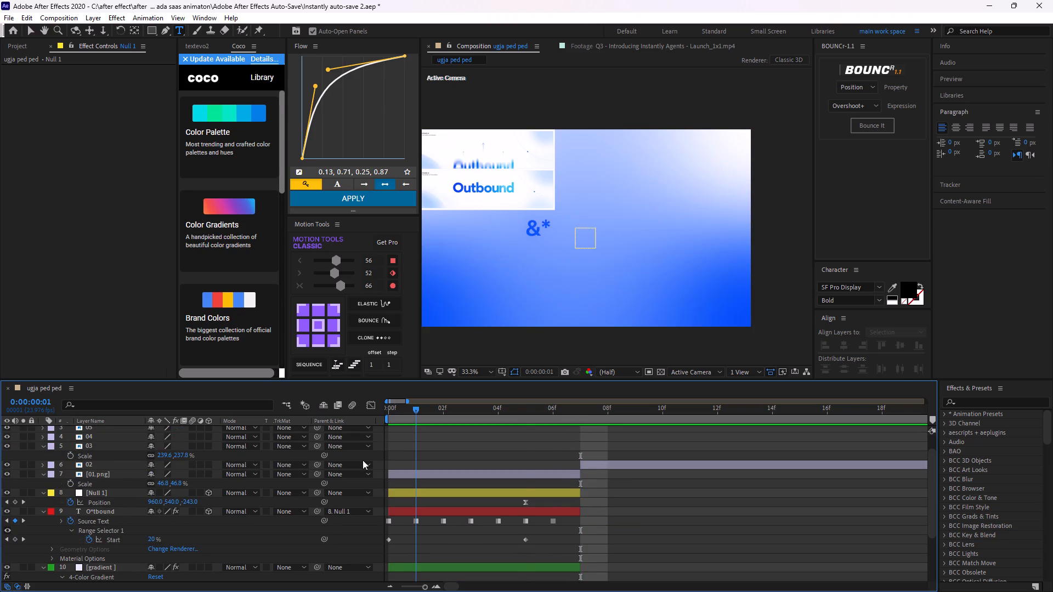
{"action": "left_click_drag", "start_coordinate": [363, 460], "coordinate": [363, 458]}
{"action": "key", "text": "space"}
{"action": "key", "text": "space"}
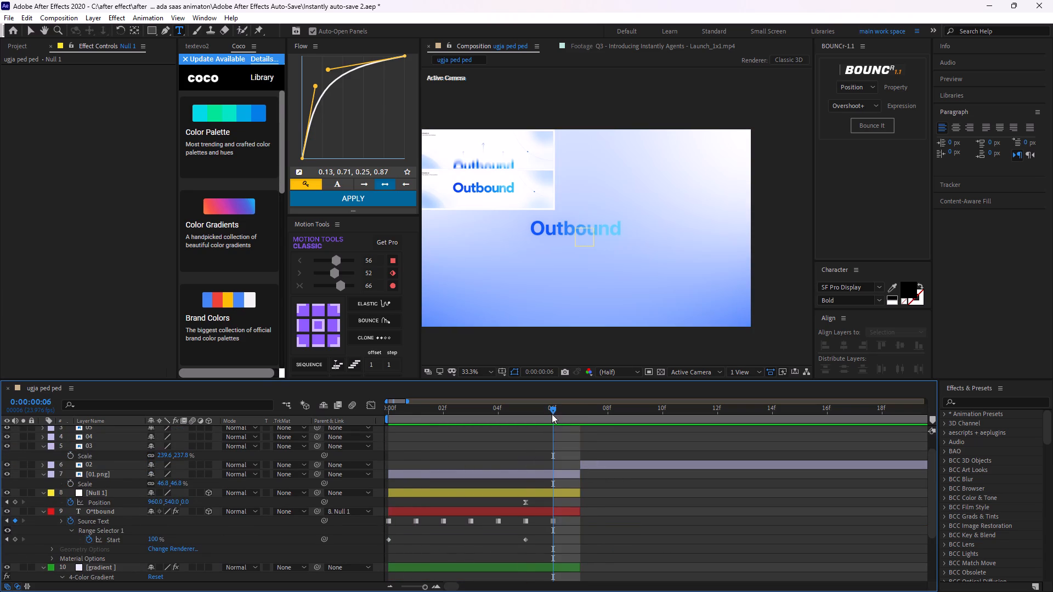
{"action": "left_click_drag", "start_coordinate": [547, 414], "coordinate": [343, 458]}
{"action": "key", "text": "space"}
{"action": "key", "text": "space"}
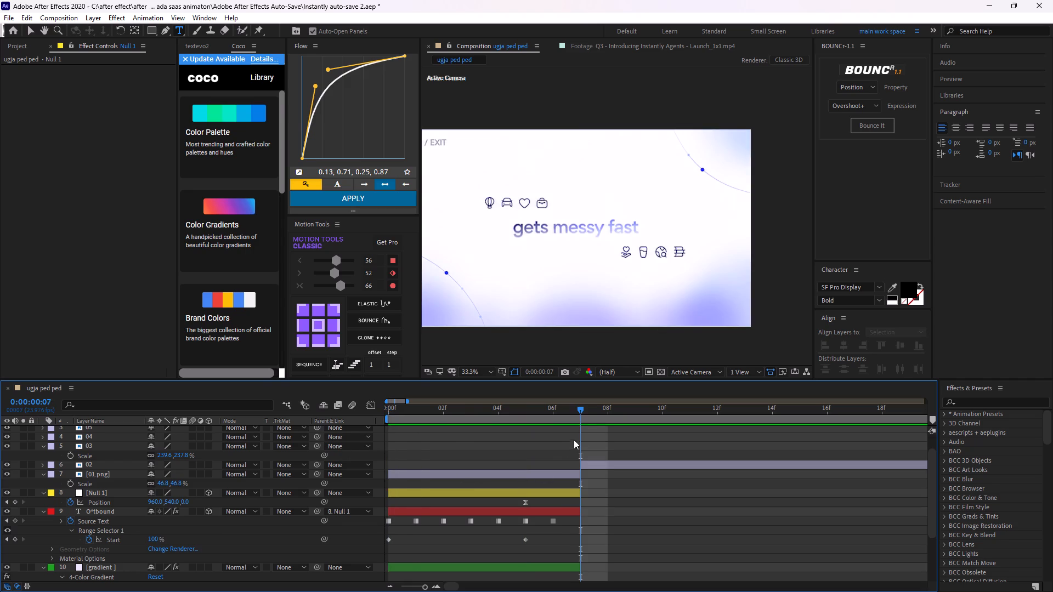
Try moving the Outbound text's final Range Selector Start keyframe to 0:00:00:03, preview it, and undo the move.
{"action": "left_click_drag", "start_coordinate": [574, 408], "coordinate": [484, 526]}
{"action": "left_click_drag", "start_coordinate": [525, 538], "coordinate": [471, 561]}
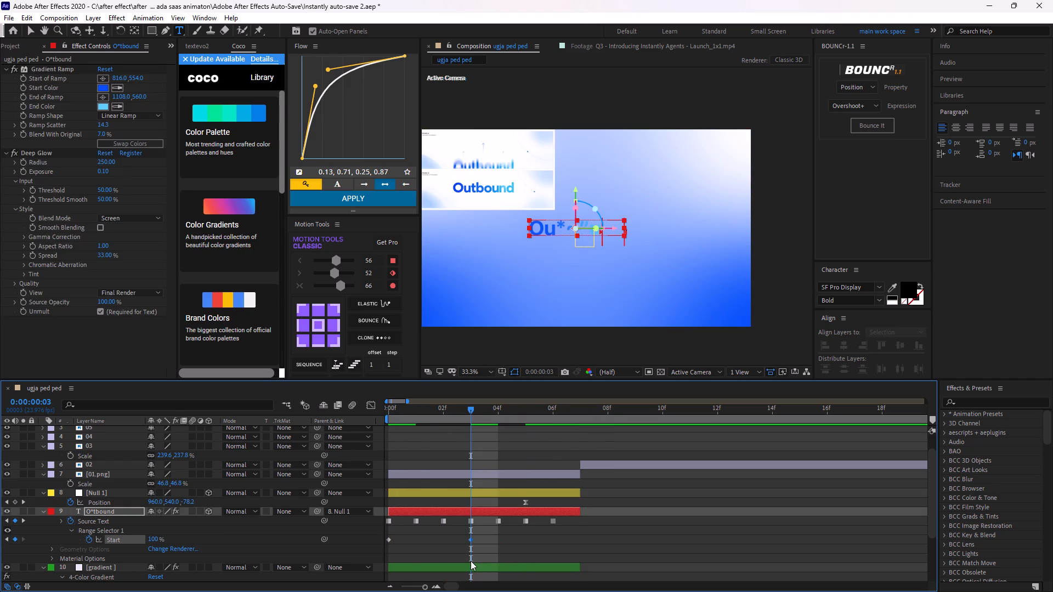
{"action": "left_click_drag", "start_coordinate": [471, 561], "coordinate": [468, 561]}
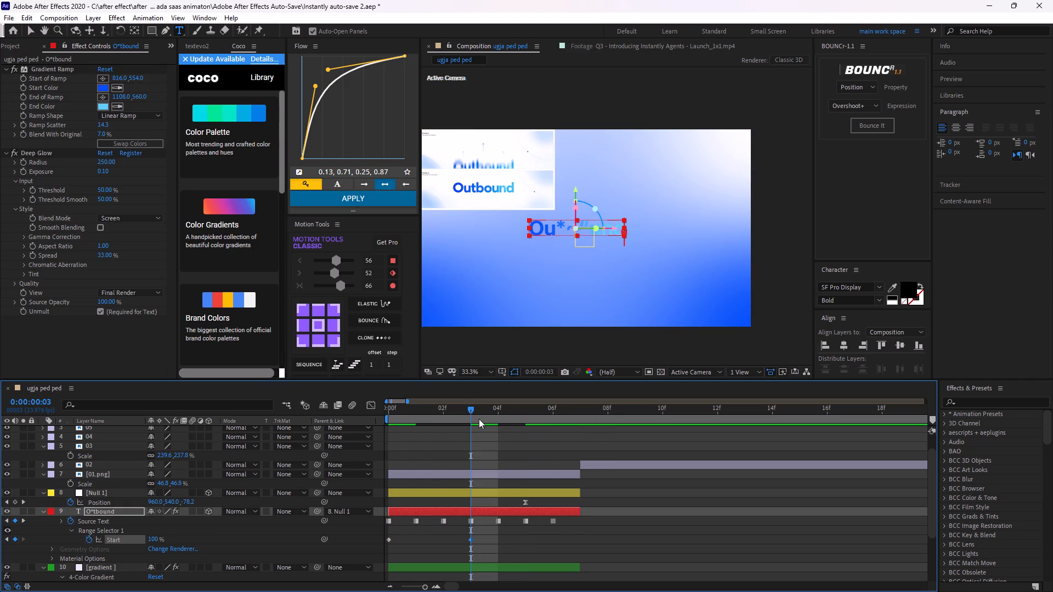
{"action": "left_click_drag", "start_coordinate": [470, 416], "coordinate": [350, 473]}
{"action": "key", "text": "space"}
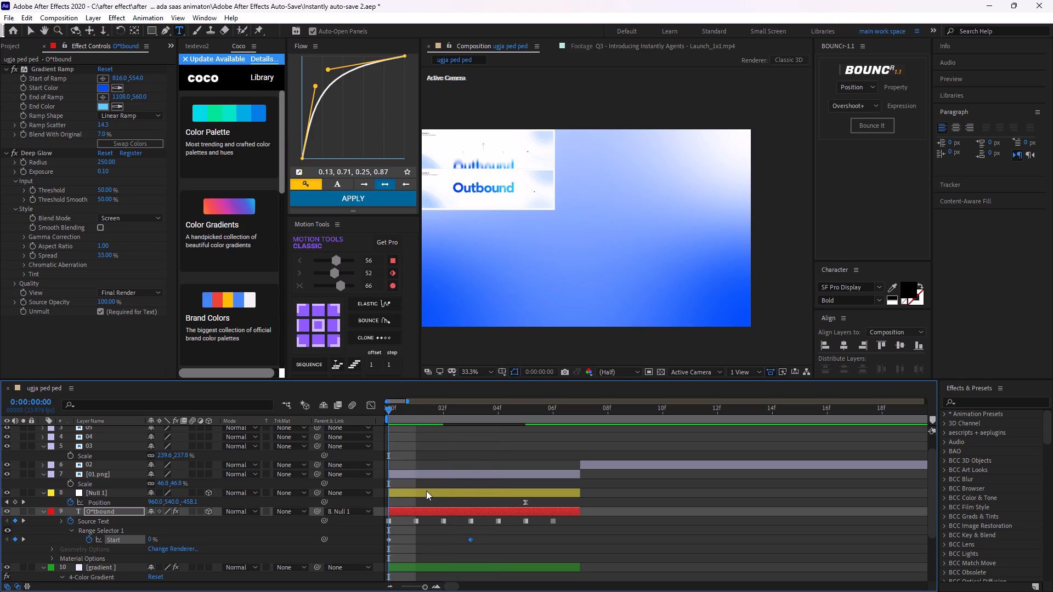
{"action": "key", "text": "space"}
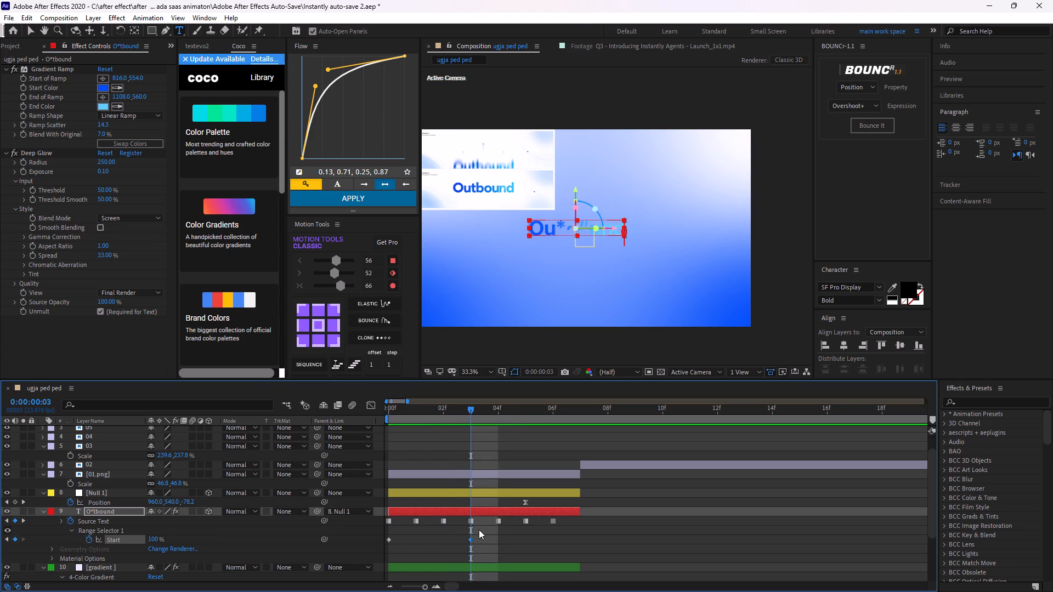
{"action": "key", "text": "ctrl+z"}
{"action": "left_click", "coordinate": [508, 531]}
Replay the opening frames to check the Outbound text reveal with its original keyframe timing.
{"action": "left_click_drag", "start_coordinate": [467, 408], "coordinate": [462, 411]}
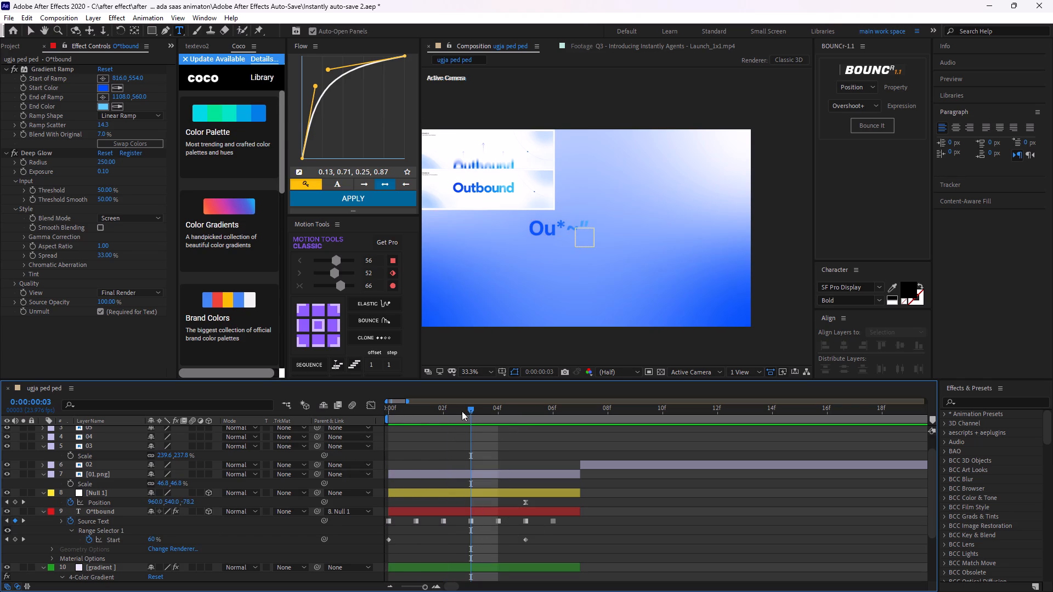
{"action": "left_click_drag", "start_coordinate": [462, 411], "coordinate": [378, 452]}
{"action": "key", "text": "space"}
{"action": "key", "text": "space"}
Switch out of After Effects, lower the system speaker volume slightly, and return to the composition.
{"action": "key", "text": "alt+Tab"}
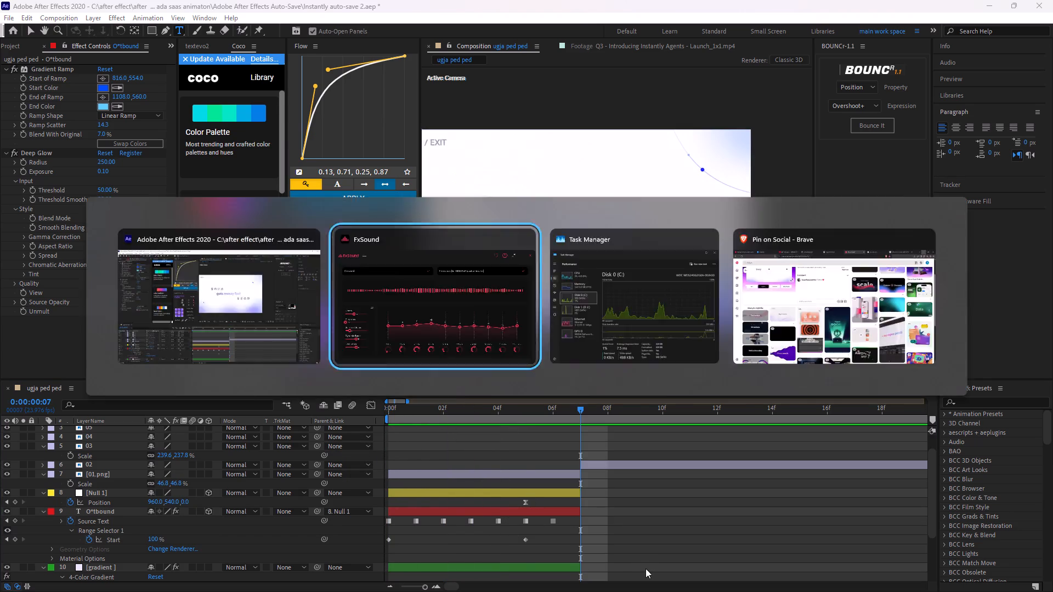
{"action": "left_click", "coordinate": [989, 574]}
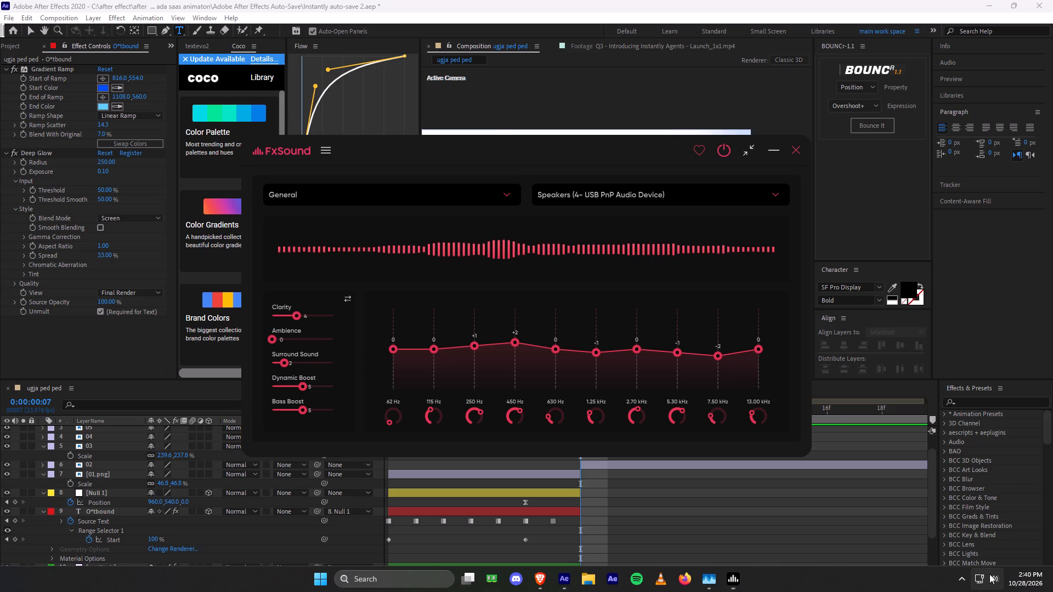
{"action": "left_click_drag", "start_coordinate": [925, 517], "coordinate": [902, 522]}
{"action": "left_click", "coordinate": [676, 502]}
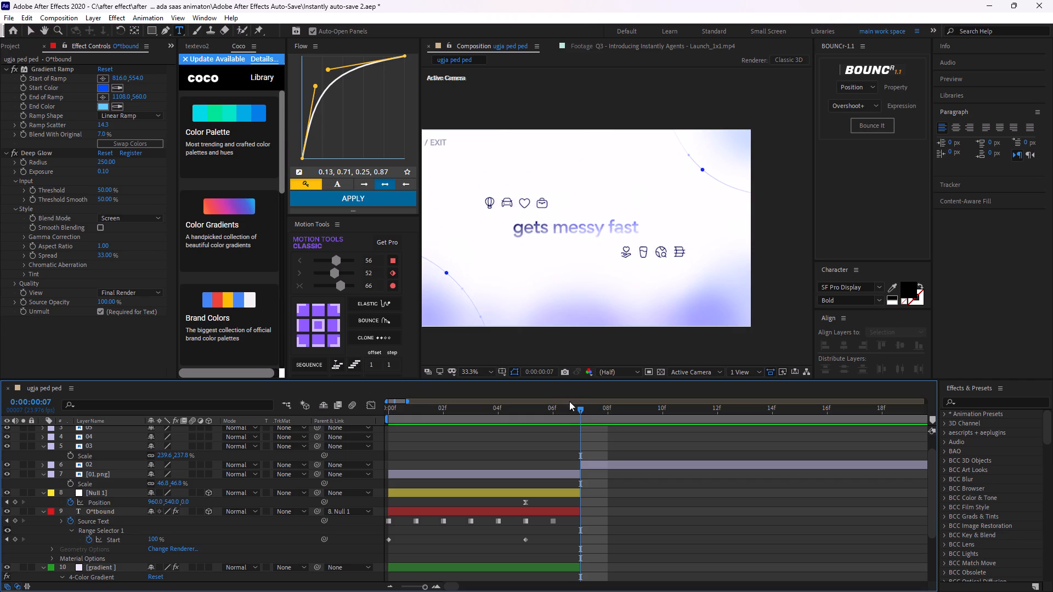
Play back the opening and scrub between 0:00:00:05 and 0:00:00:07 to examine where the Outbound text ends.
{"action": "left_click_drag", "start_coordinate": [579, 407], "coordinate": [378, 437]}
{"action": "key", "text": "space"}
{"action": "key", "text": "space"}
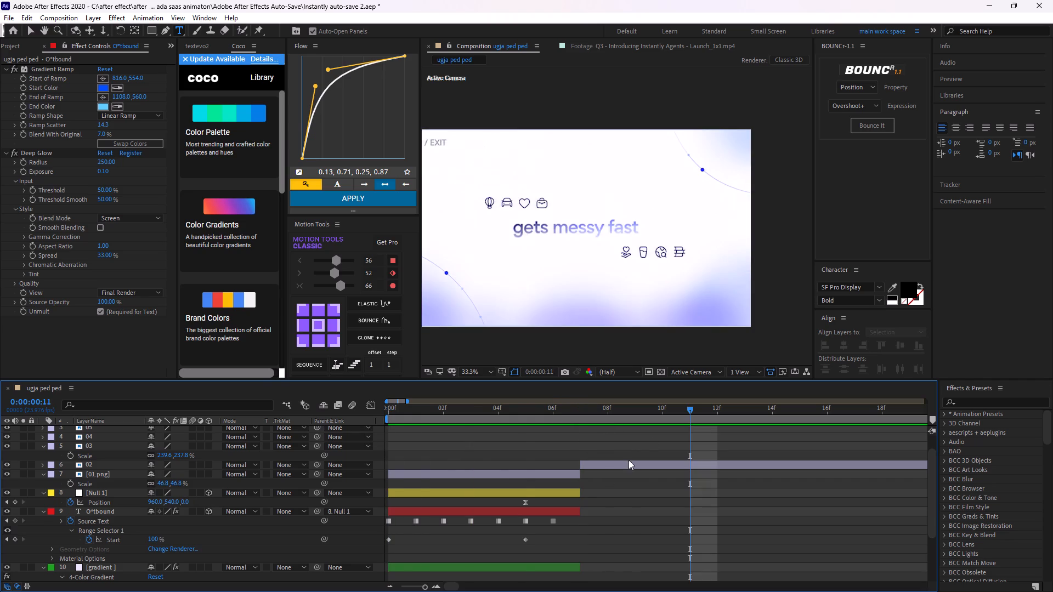
{"action": "left_click_drag", "start_coordinate": [684, 408], "coordinate": [571, 448]}
{"action": "middle_click_drag", "start_coordinate": [647, 488], "coordinate": [632, 466]}
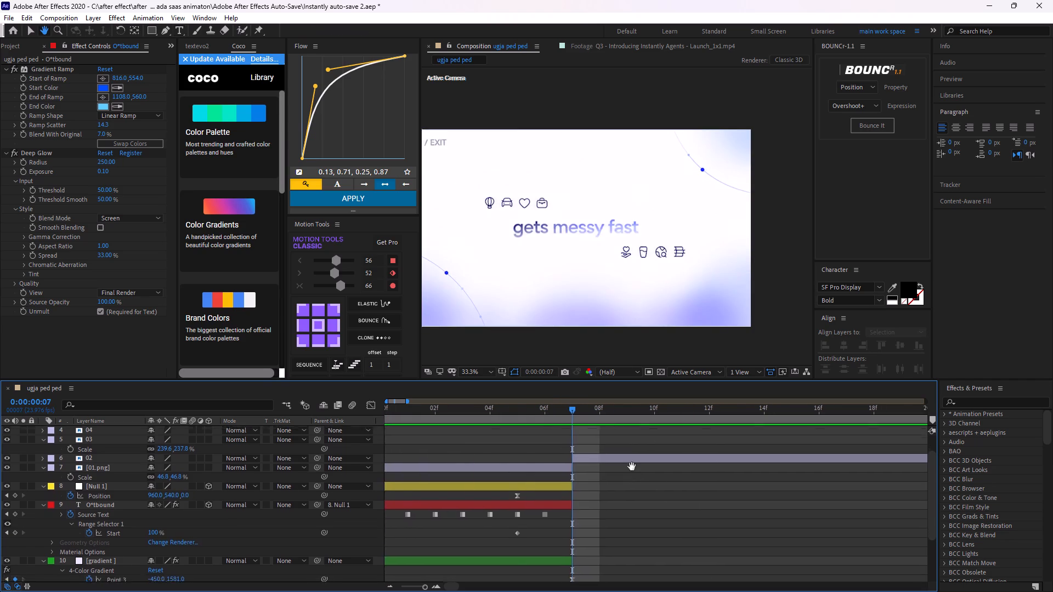
{"action": "middle_click_drag", "start_coordinate": [632, 466], "coordinate": [625, 440]}
{"action": "middle_click_drag", "start_coordinate": [609, 466], "coordinate": [598, 535]}
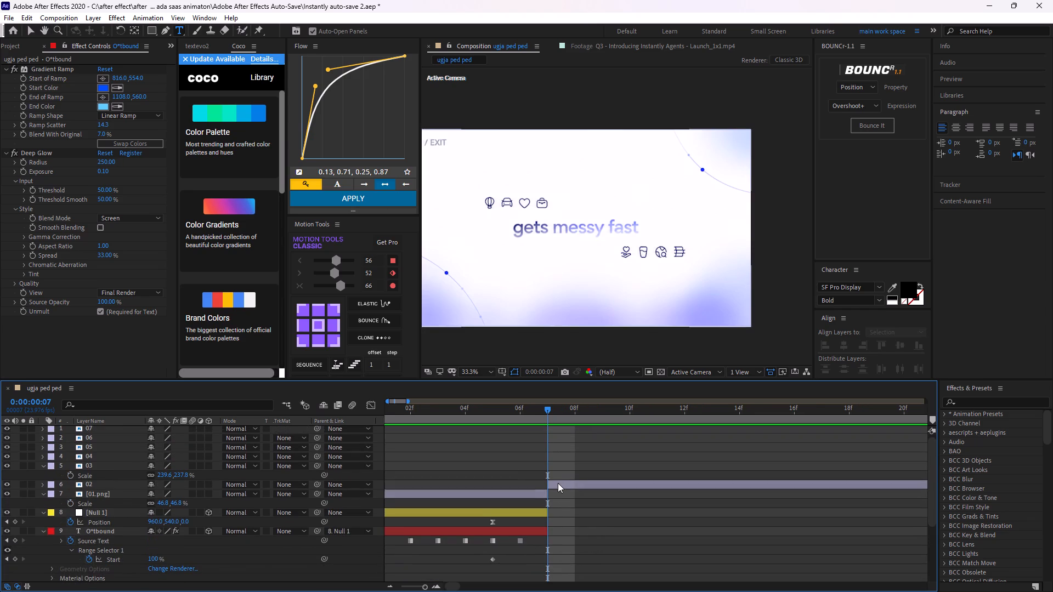
{"action": "left_click_drag", "start_coordinate": [542, 413], "coordinate": [502, 447]}
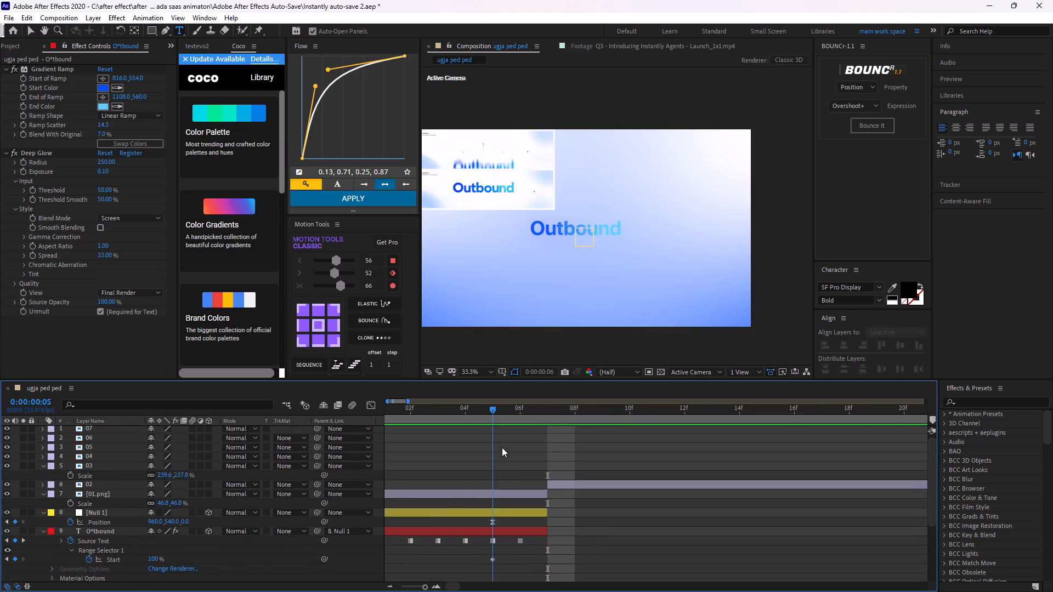
{"action": "left_click_drag", "start_coordinate": [502, 447], "coordinate": [516, 448]}
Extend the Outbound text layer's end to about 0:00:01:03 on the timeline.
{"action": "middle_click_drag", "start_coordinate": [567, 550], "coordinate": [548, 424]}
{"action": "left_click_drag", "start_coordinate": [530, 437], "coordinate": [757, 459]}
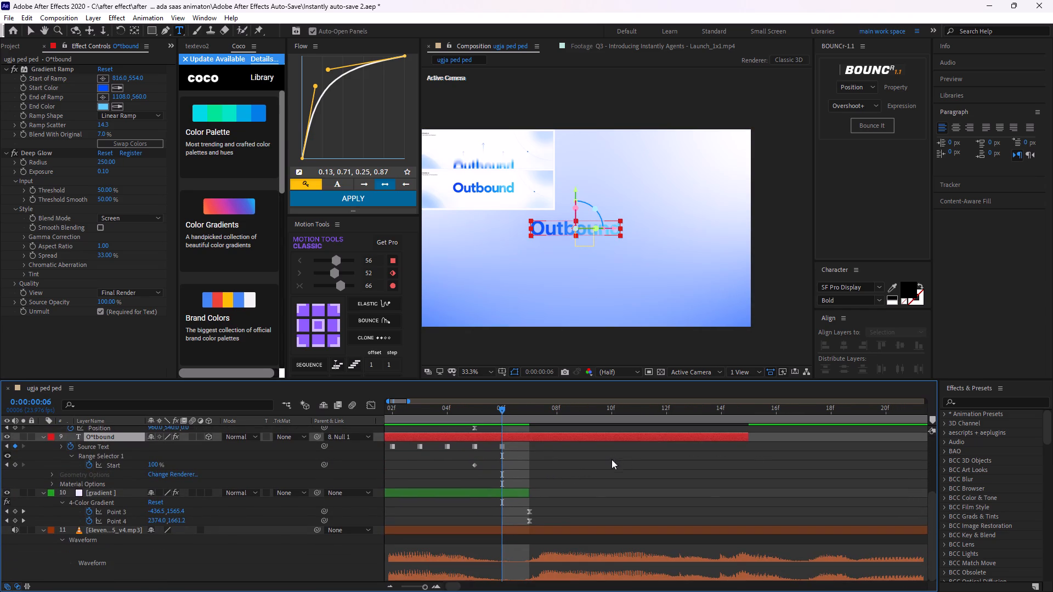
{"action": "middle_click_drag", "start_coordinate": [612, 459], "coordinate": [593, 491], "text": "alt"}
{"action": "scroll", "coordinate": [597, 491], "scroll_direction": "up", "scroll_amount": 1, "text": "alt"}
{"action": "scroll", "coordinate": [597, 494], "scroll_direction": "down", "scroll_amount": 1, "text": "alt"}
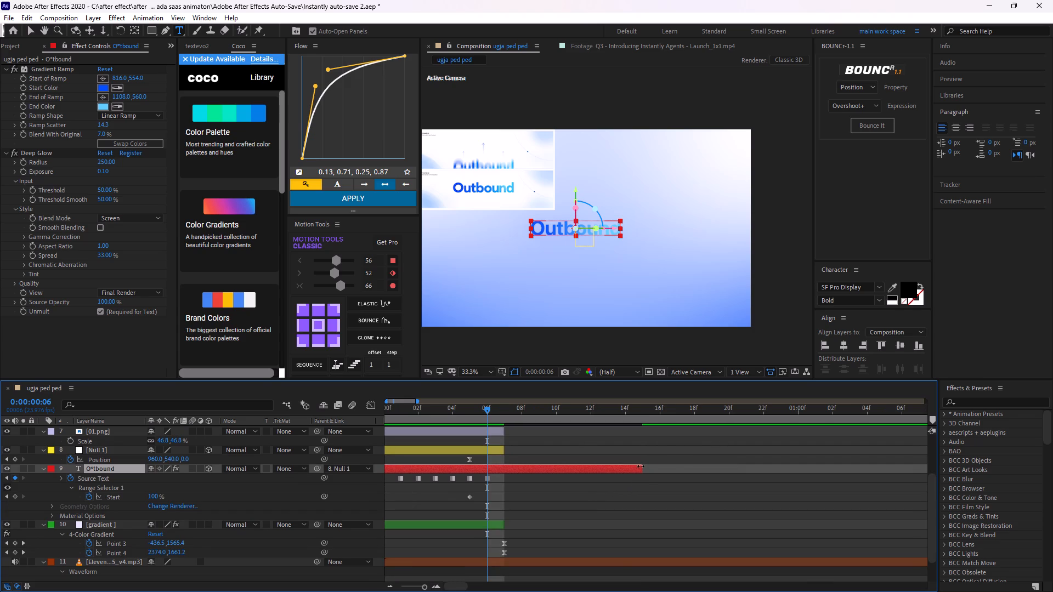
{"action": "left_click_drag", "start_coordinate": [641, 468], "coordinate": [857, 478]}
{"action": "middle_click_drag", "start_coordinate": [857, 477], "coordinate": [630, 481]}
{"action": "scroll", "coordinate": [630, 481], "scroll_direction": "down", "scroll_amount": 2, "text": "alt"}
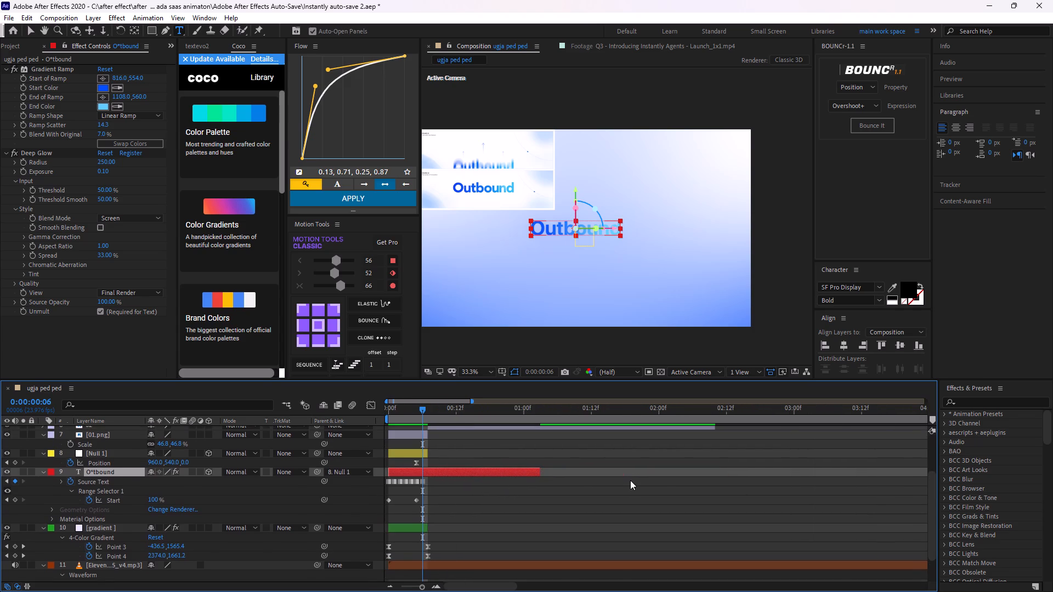
Play the timeline up to about 0:00:02:10 to find where the opening phrase ends in the audio waveform.
{"action": "key", "text": "space"}
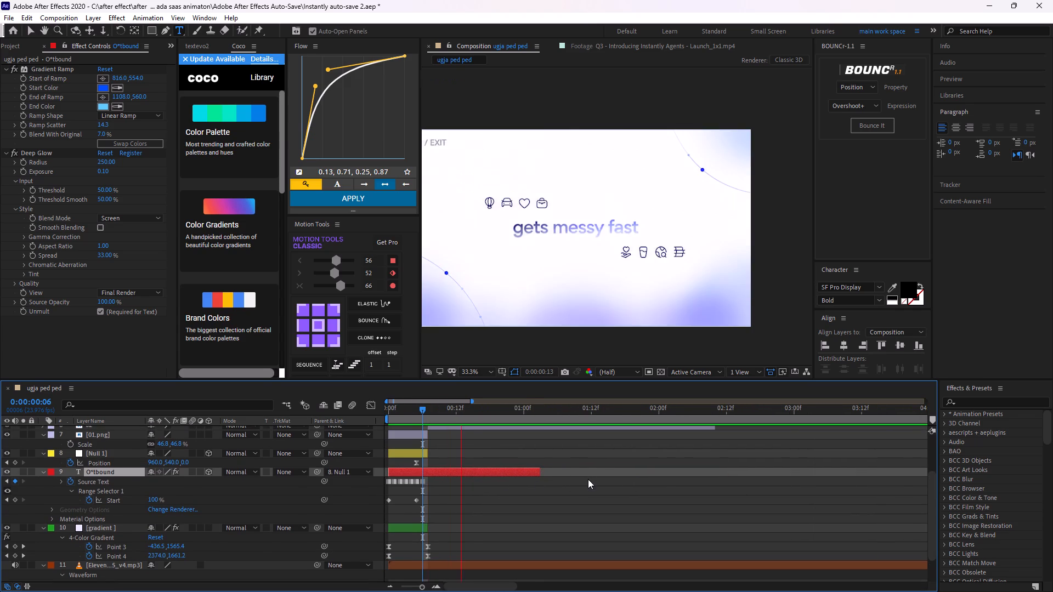
{"action": "key", "text": "space"}
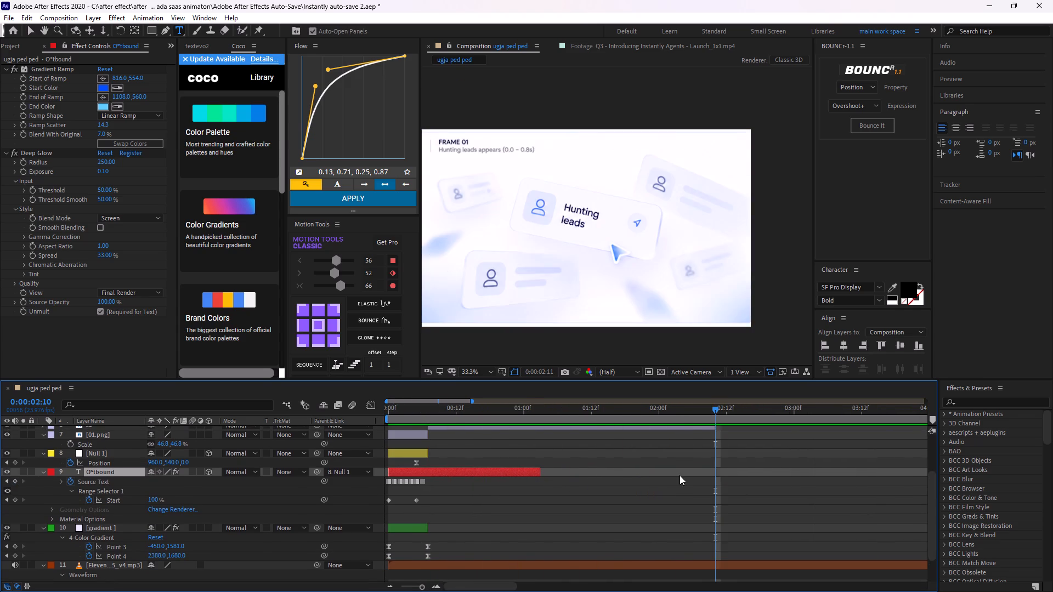
{"action": "middle_click_drag", "start_coordinate": [692, 472], "coordinate": [667, 320]}
{"action": "left_click_drag", "start_coordinate": [695, 408], "coordinate": [693, 425]}
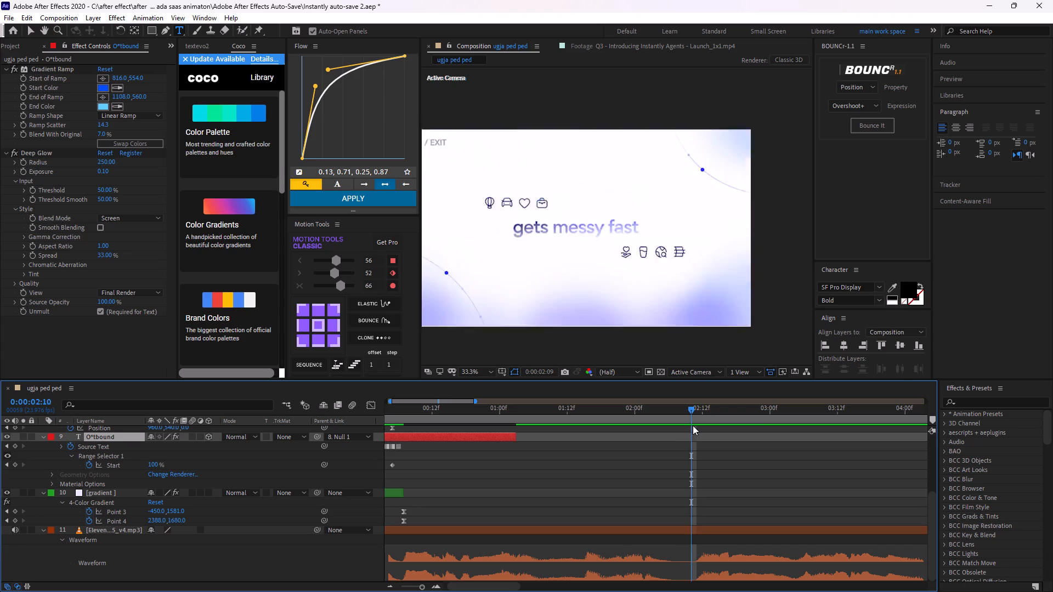
{"action": "left_click_drag", "start_coordinate": [693, 425], "coordinate": [430, 470]}
{"action": "key", "text": "space"}
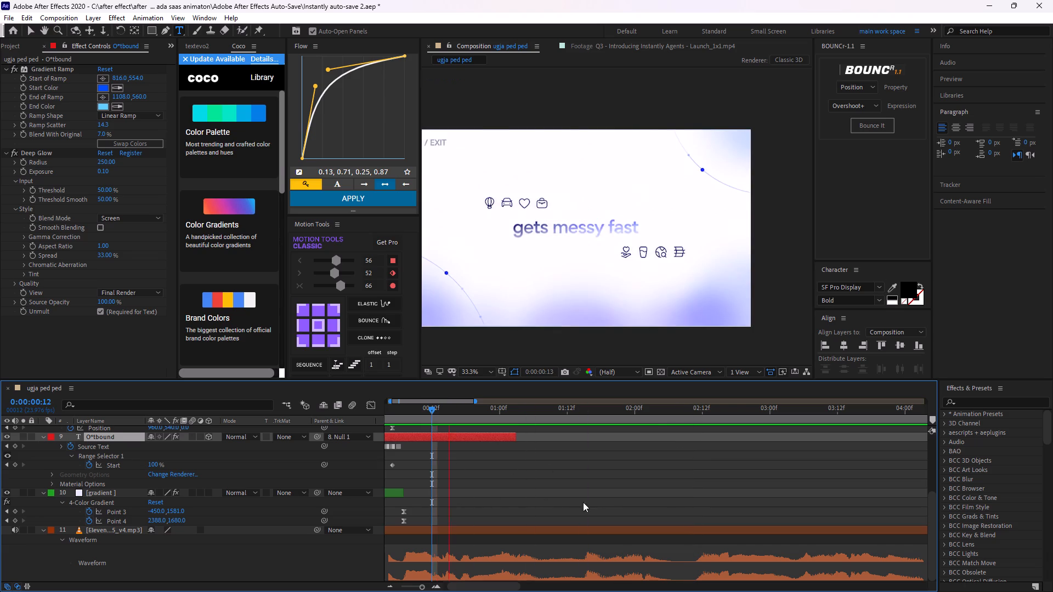
{"action": "key", "text": "space"}
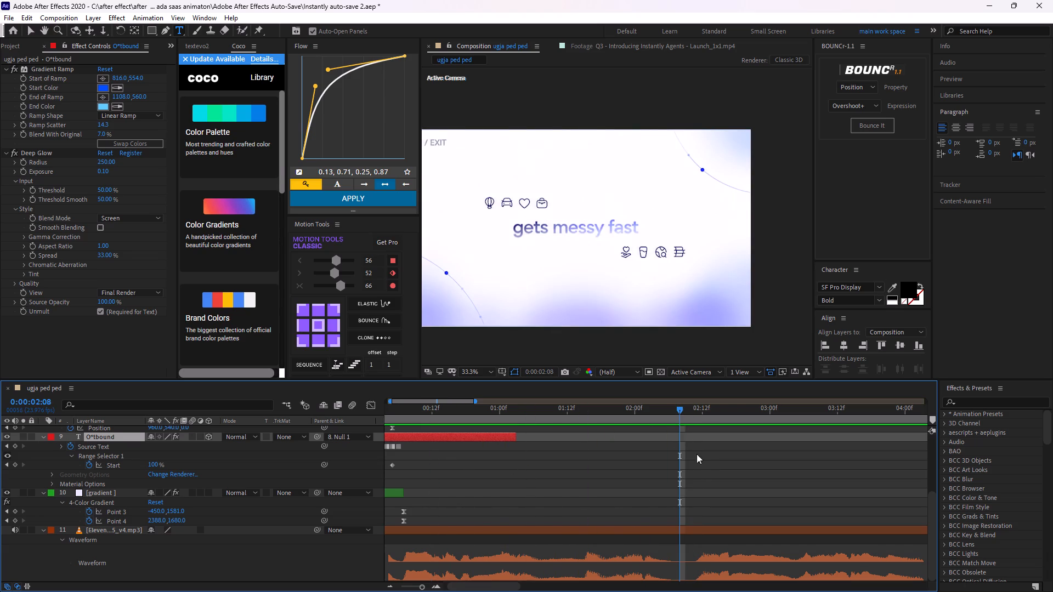
Extend the Outbound text layer's end to 0:00:02:09.
{"action": "left_click", "coordinate": [686, 415]}
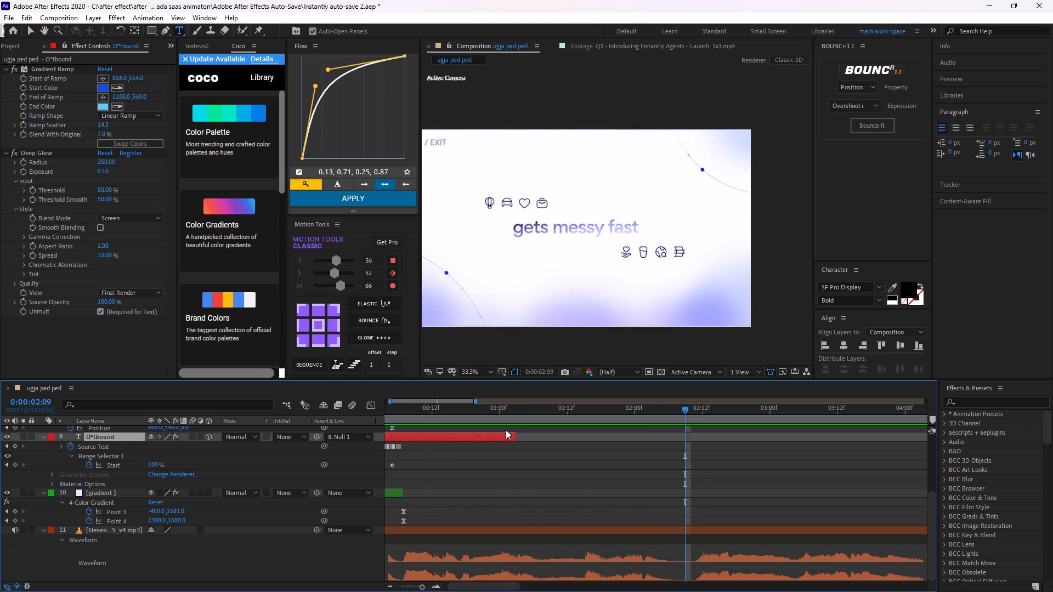
{"action": "left_click_drag", "start_coordinate": [517, 437], "coordinate": [683, 464]}
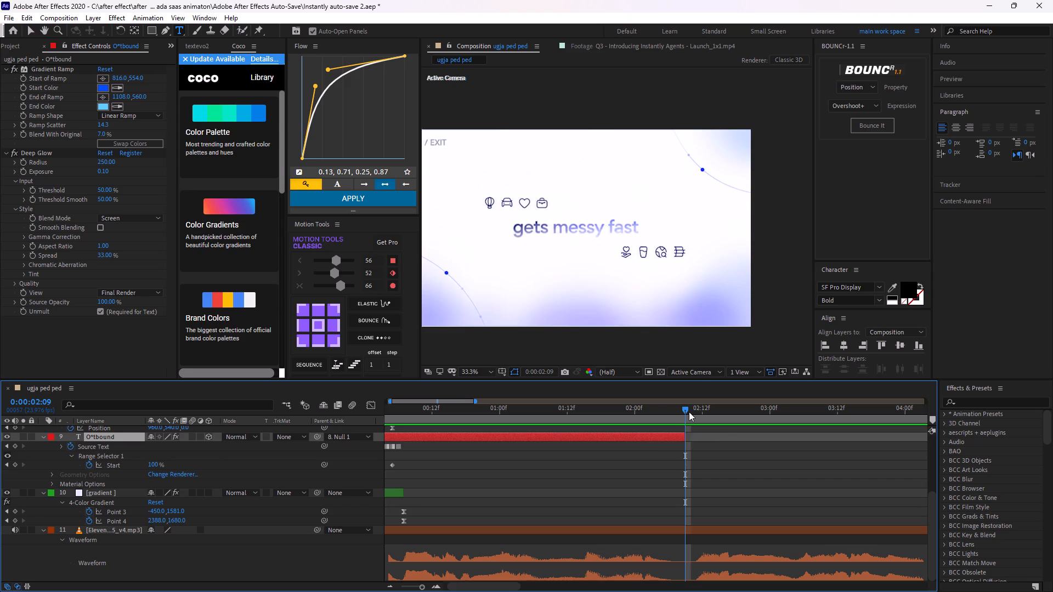
Change the Outbound text layer's source text to "gets messy fast" at 0:00:00:07.
{"action": "left_click_drag", "start_coordinate": [686, 412], "coordinate": [412, 472]}
{"action": "scroll", "coordinate": [417, 483], "scroll_direction": "up", "scroll_amount": 3, "text": "alt"}
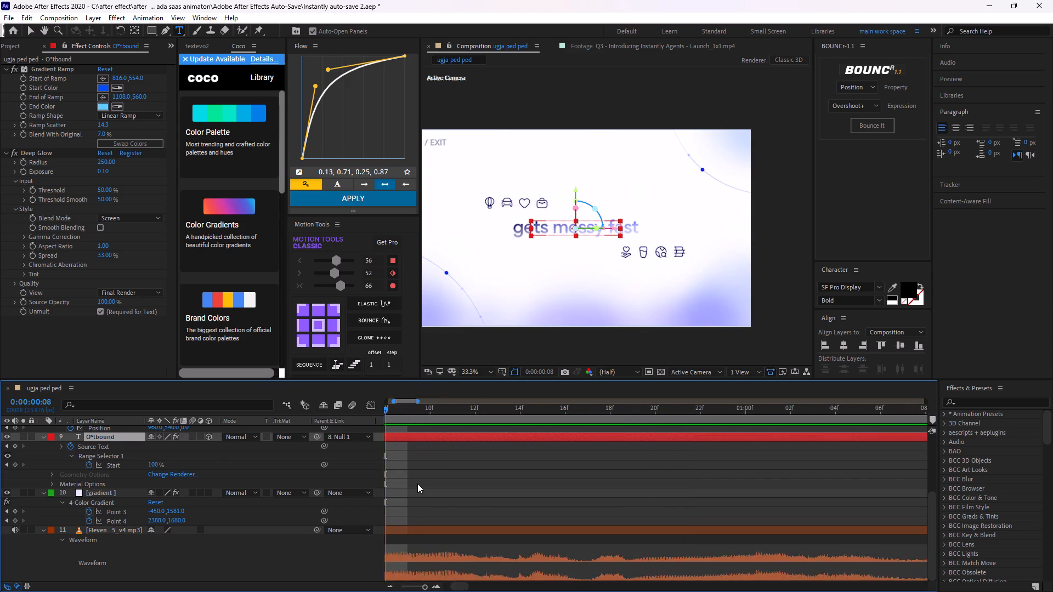
{"action": "middle_click_drag", "start_coordinate": [417, 483], "coordinate": [698, 481]}
{"action": "scroll", "coordinate": [622, 459], "scroll_direction": "up", "scroll_amount": 2, "text": "alt"}
{"action": "scroll", "coordinate": [622, 459], "scroll_direction": "down", "scroll_amount": 1, "text": "alt"}
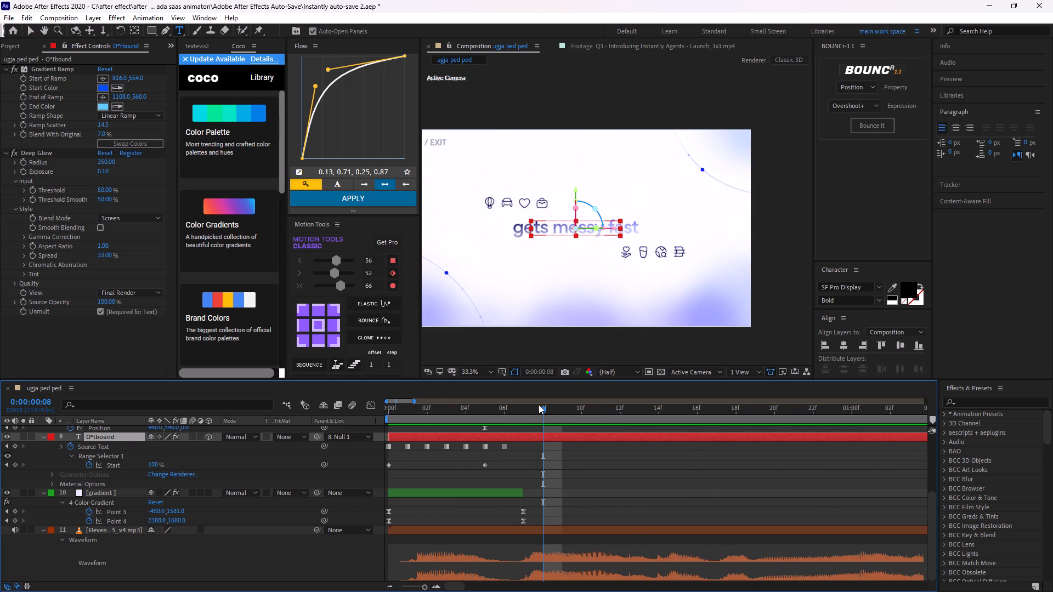
{"action": "left_click_drag", "start_coordinate": [546, 413], "coordinate": [534, 469]}
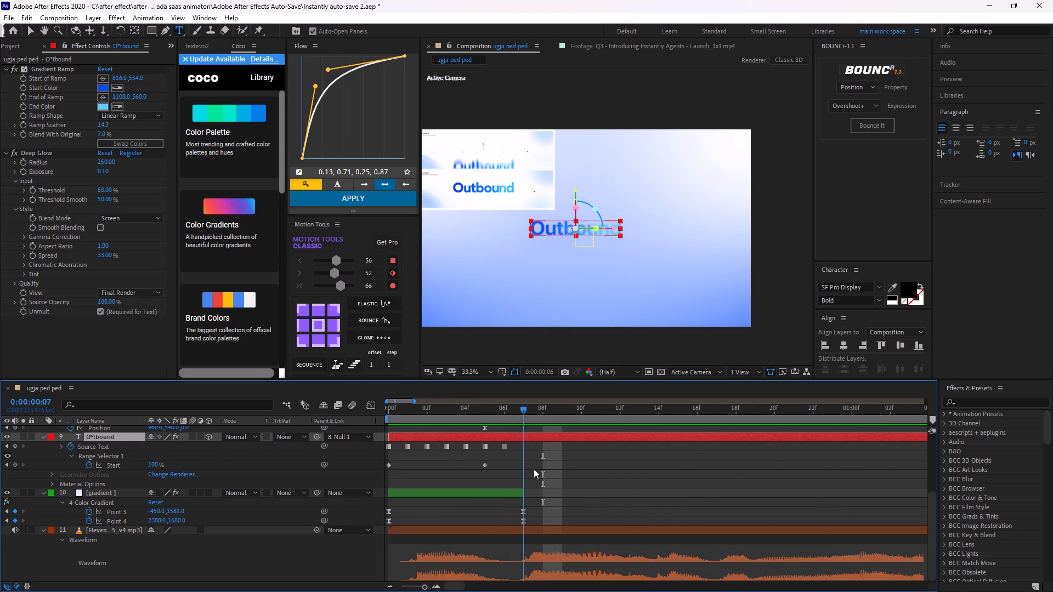
{"action": "left_click_drag", "start_coordinate": [534, 469], "coordinate": [519, 477]}
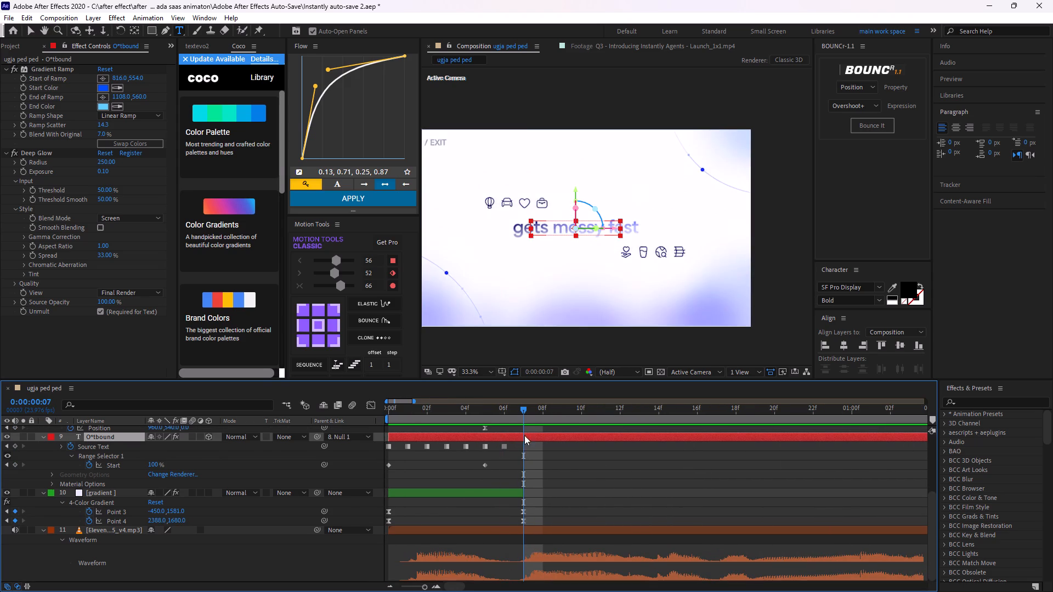
{"action": "double_click", "coordinate": [524, 435]}
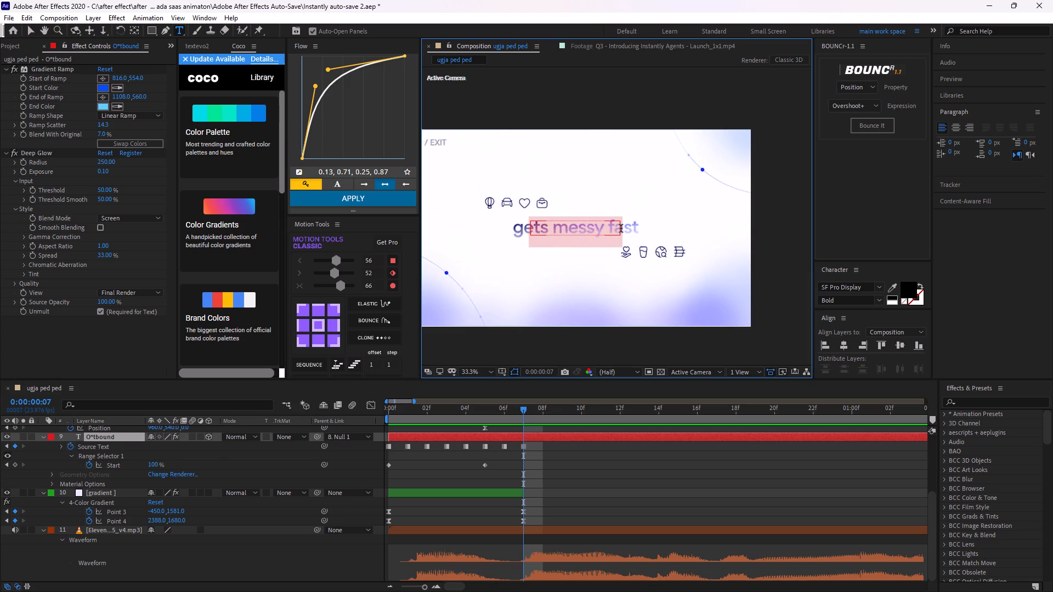
{"action": "type", "text": "Gets"}
{"action": "key", "text": "space"}
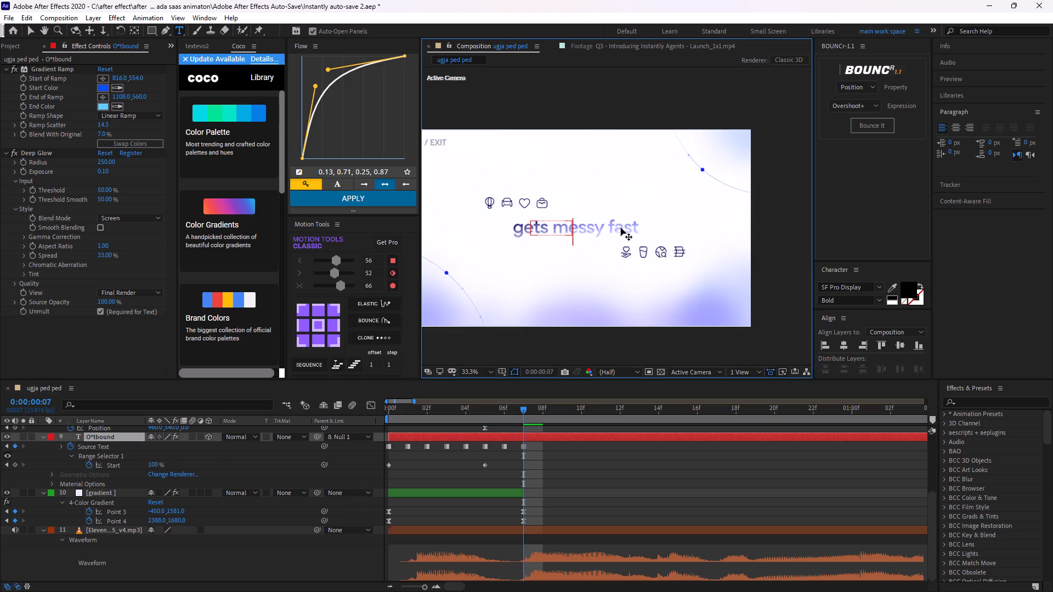
{"action": "key", "text": "BackSpace"}
{"action": "key", "text": "BackSpace"}
{"action": "key", "text": "BackSpace"}
{"action": "key", "text": "BackSpace"}
{"action": "key", "text": "BackSpace"}
{"action": "key", "text": "BackSpace"}
{"action": "key", "text": "BackSpace"}
{"action": "key", "text": "BackSpace"}
{"action": "key", "text": "BackSpace"}
{"action": "key", "text": "BackSpace"}
{"action": "key", "text": "BackSpace"}
{"action": "type", "text": "gets messy fast"}
{"action": "key", "text": "space"}
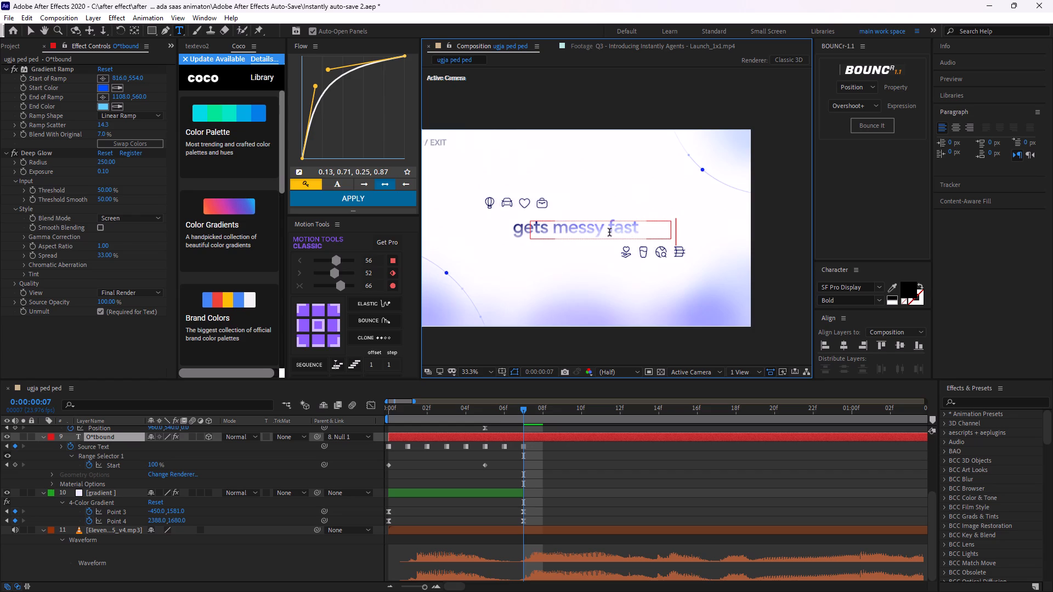
{"action": "key", "text": "BackSpace"}
{"action": "left_click", "coordinate": [562, 483]}
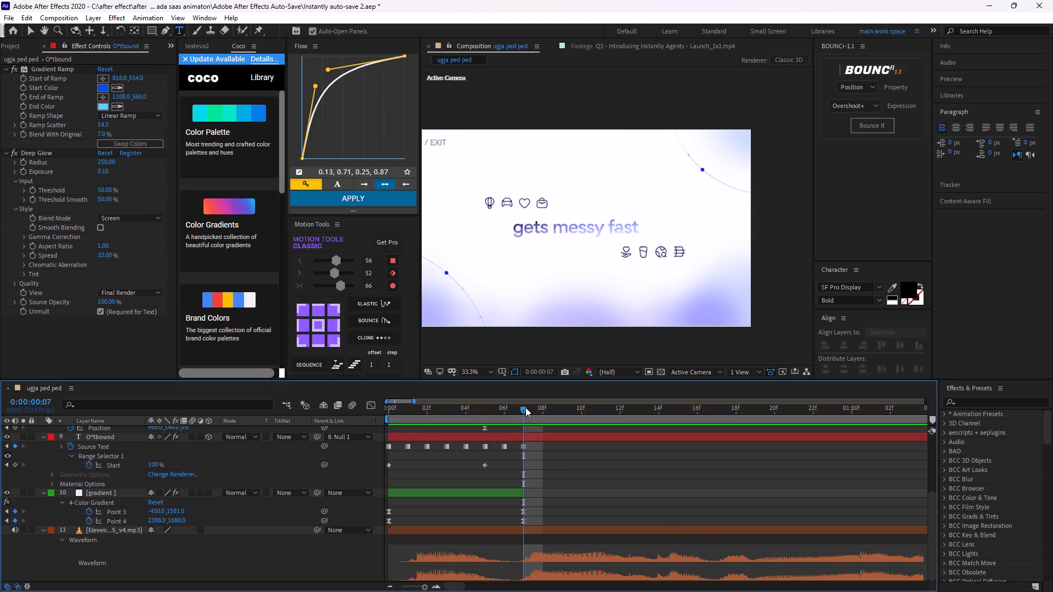
Go to 0:00:00:08 and scale the 02 reference image down proportionally, with its vertical scale at 46%.
{"action": "left_click_drag", "start_coordinate": [525, 407], "coordinate": [548, 414]}
{"action": "left_click", "coordinate": [540, 434]}
{"action": "scroll", "coordinate": [519, 442], "scroll_direction": "up", "scroll_amount": 1}
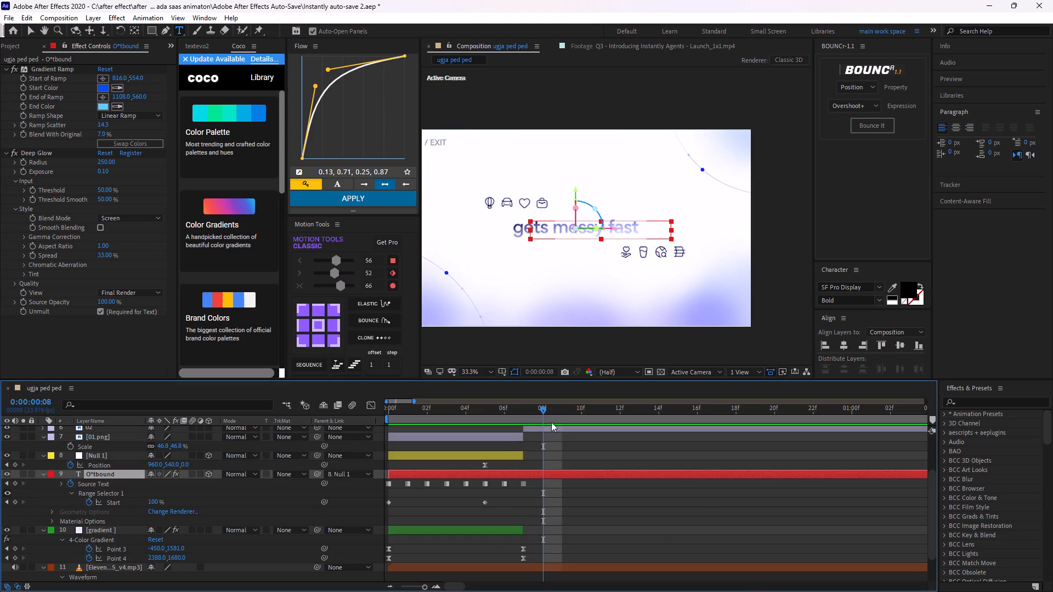
{"action": "left_click", "coordinate": [548, 430]}
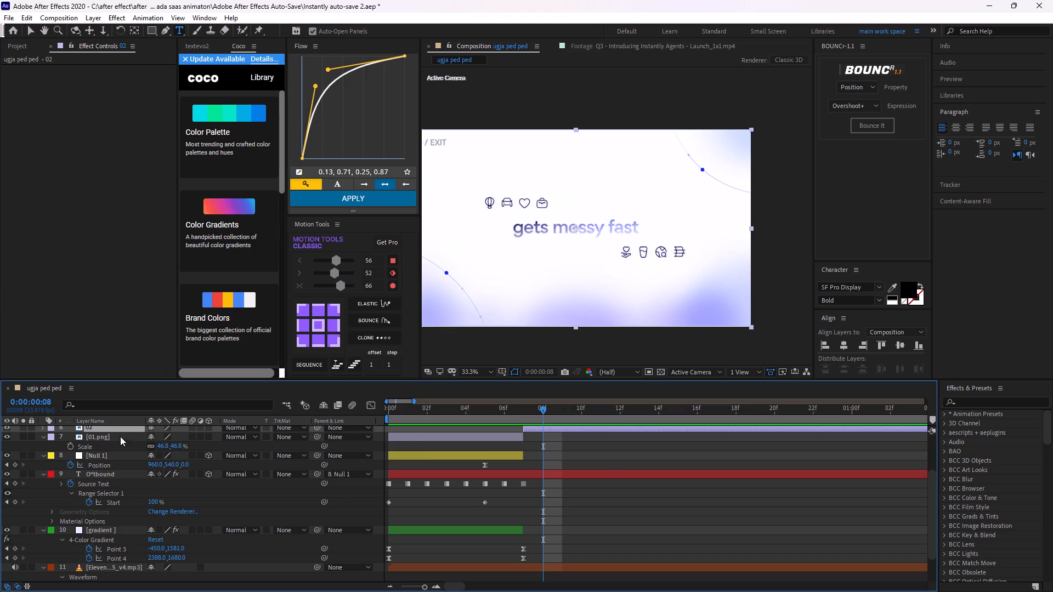
{"action": "key", "text": "s"}
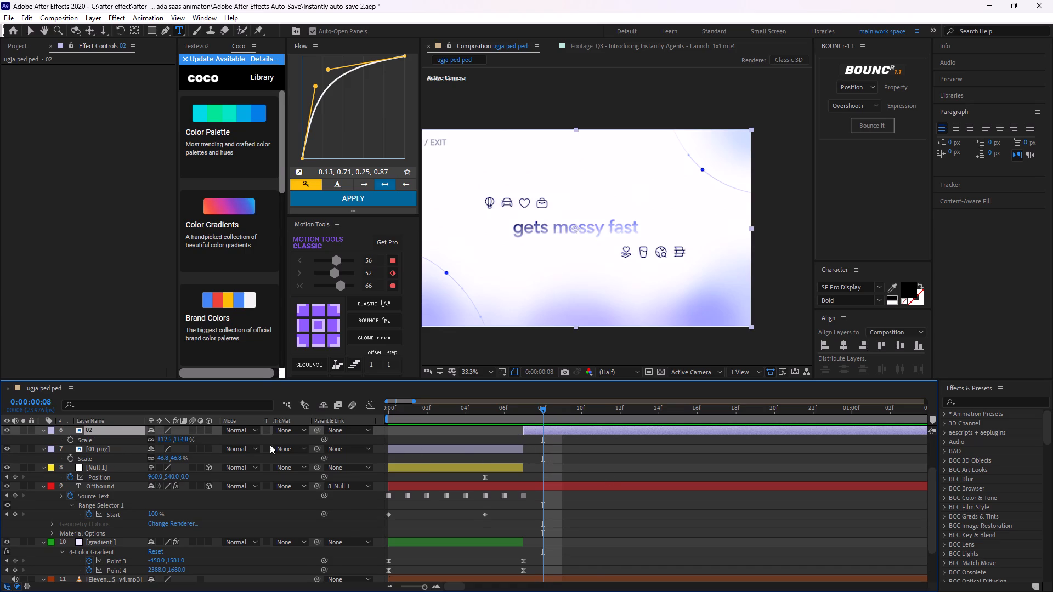
{"action": "left_click", "coordinate": [187, 441]}
{"action": "type", "text": "49"}
{"action": "key", "text": "BackSpace"}
{"action": "key", "text": "6"}
{"action": "key", "text": "Return"}
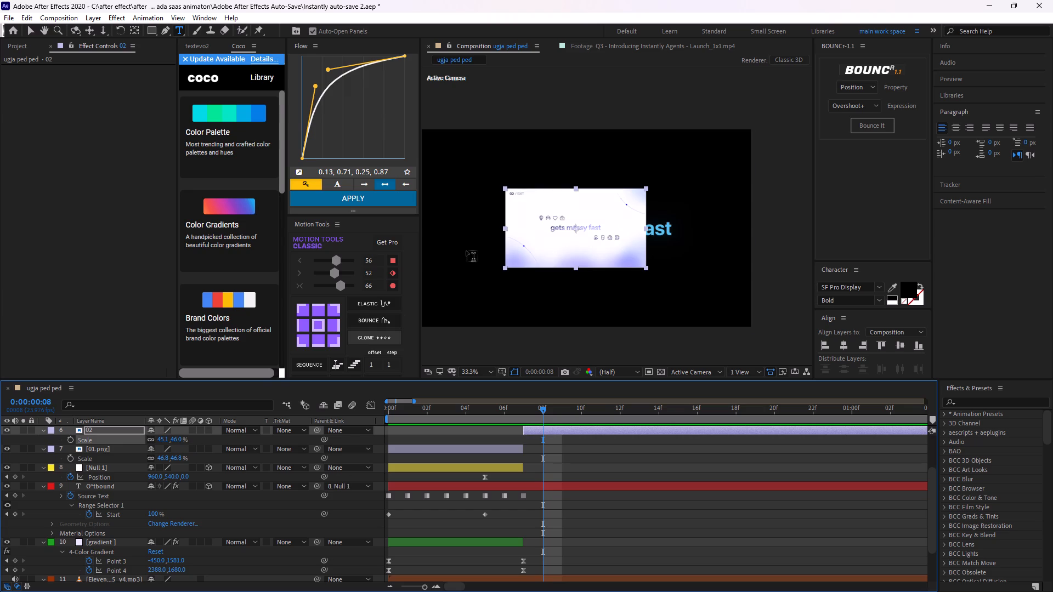
Move the 02 reference image into the upper-left corner of the composition frame.
{"action": "left_click_drag", "start_coordinate": [596, 238], "coordinate": [551, 212]}
{"action": "left_click", "coordinate": [576, 515]}
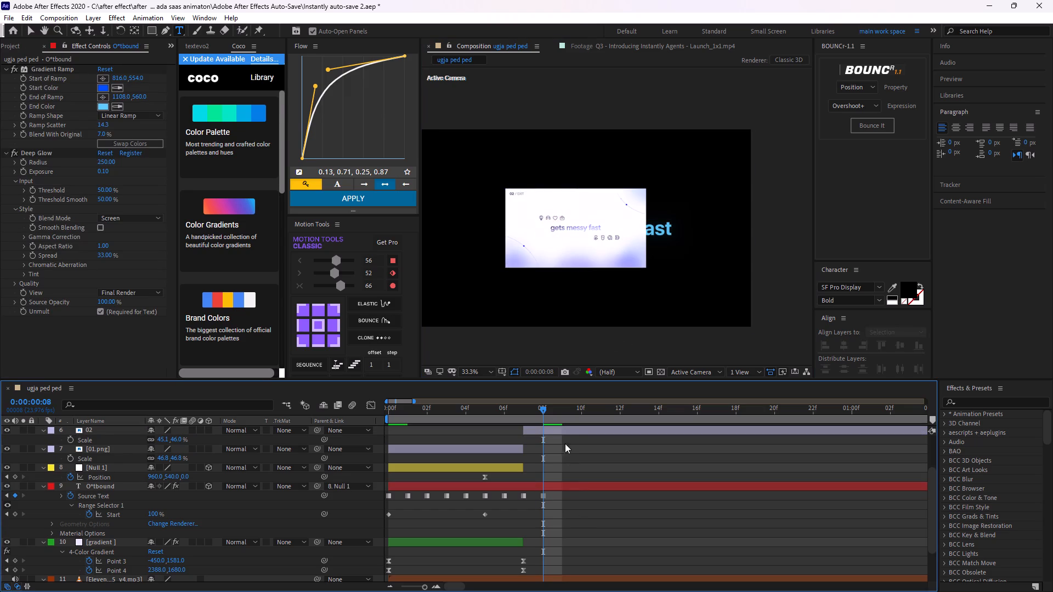
{"action": "left_click", "coordinate": [565, 434]}
{"action": "key", "text": "v"}
{"action": "left_click_drag", "start_coordinate": [593, 246], "coordinate": [524, 195]}
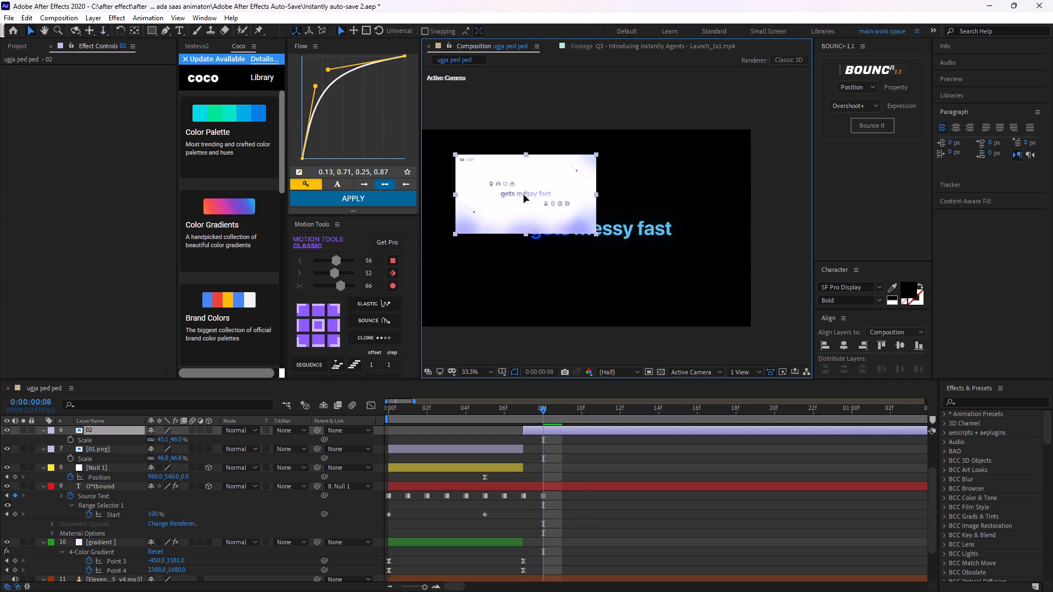
{"action": "left_click_drag", "start_coordinate": [524, 195], "coordinate": [509, 187]}
Extend the gradient layer's end to match the end of the Outbound text layer at 0:00:02:09.
{"action": "middle_click_drag", "start_coordinate": [568, 535], "coordinate": [565, 487]}
{"action": "left_click_drag", "start_coordinate": [518, 499], "coordinate": [926, 518]}
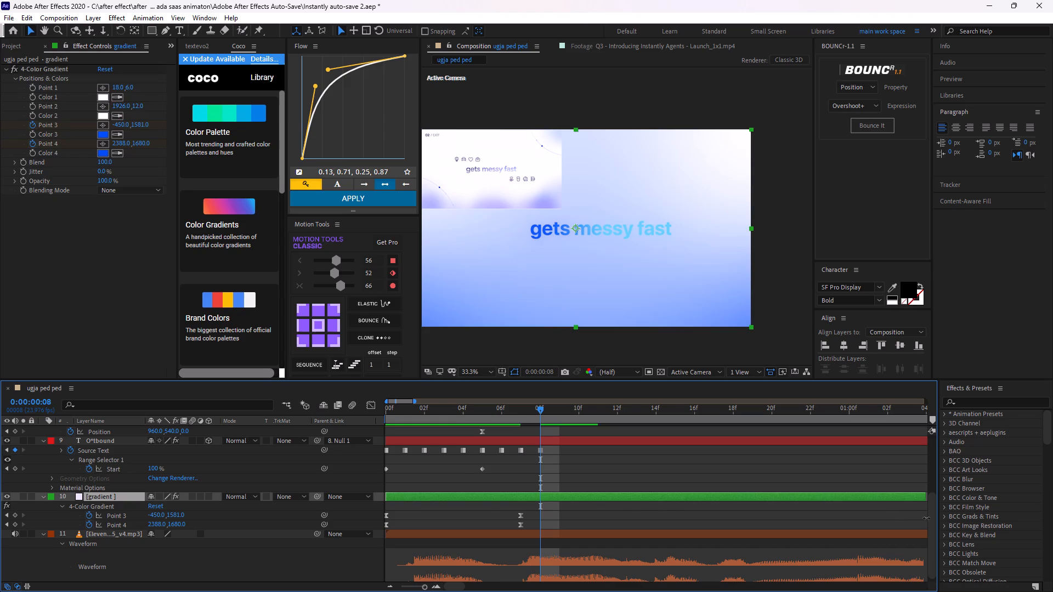
{"action": "left_click_drag", "start_coordinate": [926, 518], "coordinate": [909, 517]}
{"action": "scroll", "coordinate": [844, 512], "scroll_direction": "up", "scroll_amount": 1, "text": "alt"}
{"action": "scroll", "coordinate": [765, 525], "scroll_direction": "up", "scroll_amount": 1}
{"action": "middle_click_drag", "start_coordinate": [765, 525], "coordinate": [755, 525]}
{"action": "scroll", "coordinate": [755, 525], "scroll_direction": "down", "scroll_amount": 3, "text": "alt"}
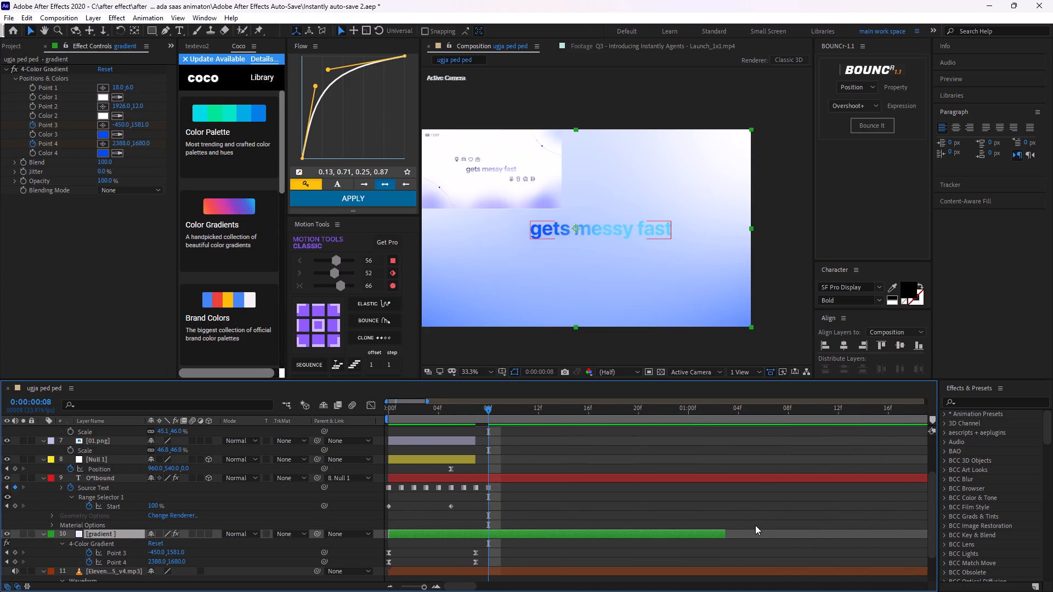
{"action": "left_click_drag", "start_coordinate": [732, 534], "coordinate": [772, 533]}
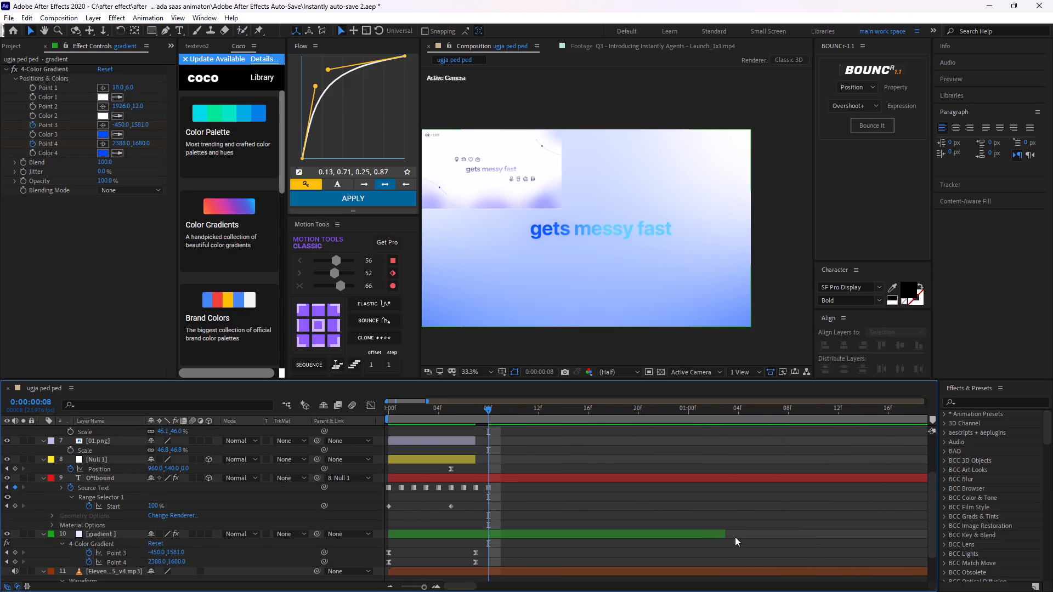
{"action": "left_click_drag", "start_coordinate": [724, 536], "coordinate": [900, 549]}
{"action": "scroll", "coordinate": [768, 521], "scroll_direction": "down", "scroll_amount": 1, "text": "alt"}
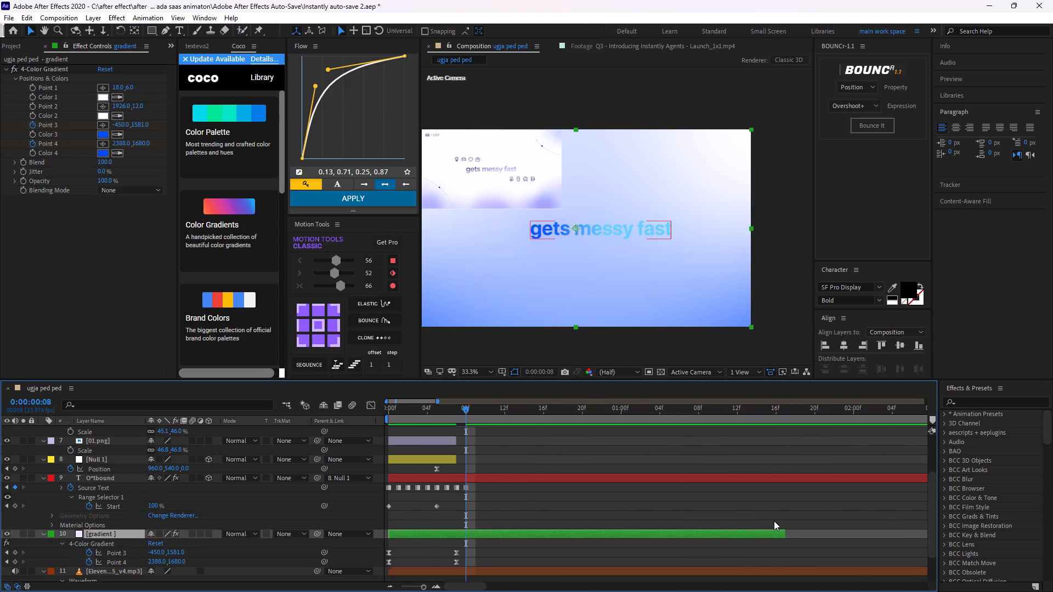
{"action": "scroll", "coordinate": [774, 521], "scroll_direction": "down", "scroll_amount": 2, "text": "alt"}
{"action": "left_click", "coordinate": [627, 537]}
{"action": "left_click_drag", "start_coordinate": [629, 537], "coordinate": [690, 542]}
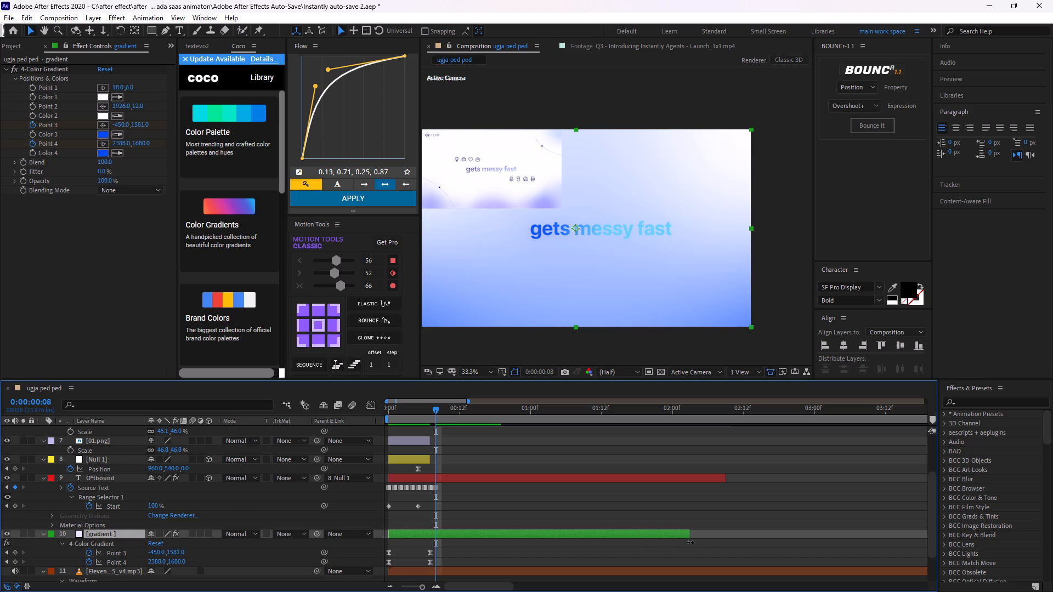
{"action": "left_click_drag", "start_coordinate": [690, 542], "coordinate": [725, 544]}
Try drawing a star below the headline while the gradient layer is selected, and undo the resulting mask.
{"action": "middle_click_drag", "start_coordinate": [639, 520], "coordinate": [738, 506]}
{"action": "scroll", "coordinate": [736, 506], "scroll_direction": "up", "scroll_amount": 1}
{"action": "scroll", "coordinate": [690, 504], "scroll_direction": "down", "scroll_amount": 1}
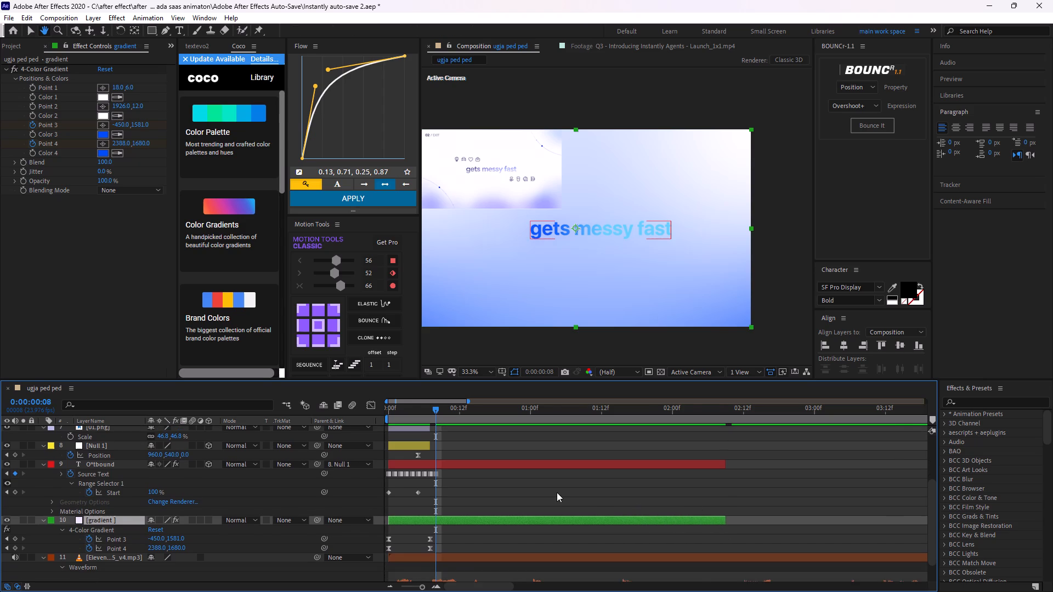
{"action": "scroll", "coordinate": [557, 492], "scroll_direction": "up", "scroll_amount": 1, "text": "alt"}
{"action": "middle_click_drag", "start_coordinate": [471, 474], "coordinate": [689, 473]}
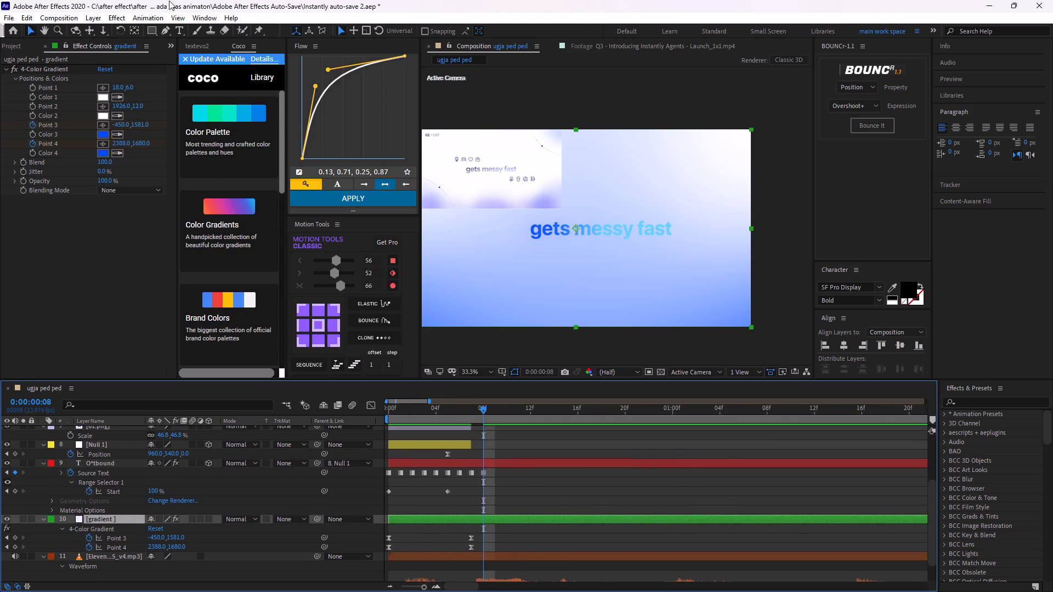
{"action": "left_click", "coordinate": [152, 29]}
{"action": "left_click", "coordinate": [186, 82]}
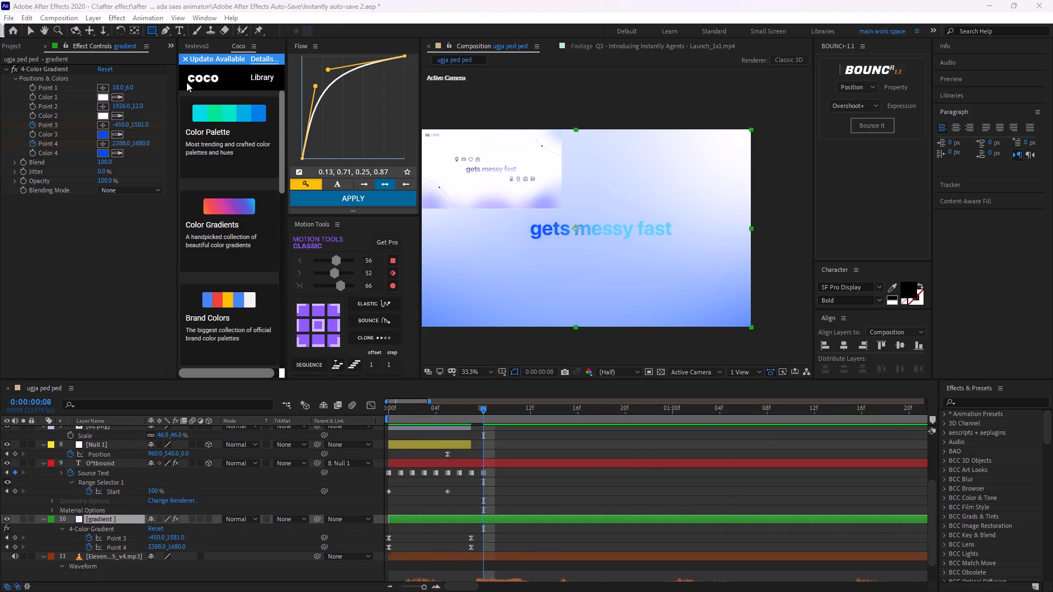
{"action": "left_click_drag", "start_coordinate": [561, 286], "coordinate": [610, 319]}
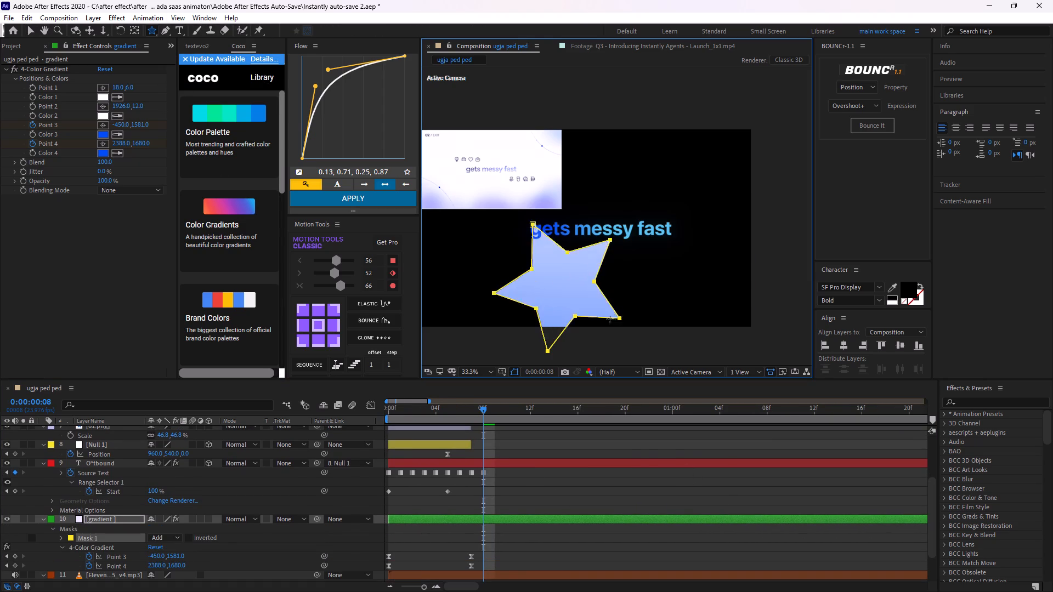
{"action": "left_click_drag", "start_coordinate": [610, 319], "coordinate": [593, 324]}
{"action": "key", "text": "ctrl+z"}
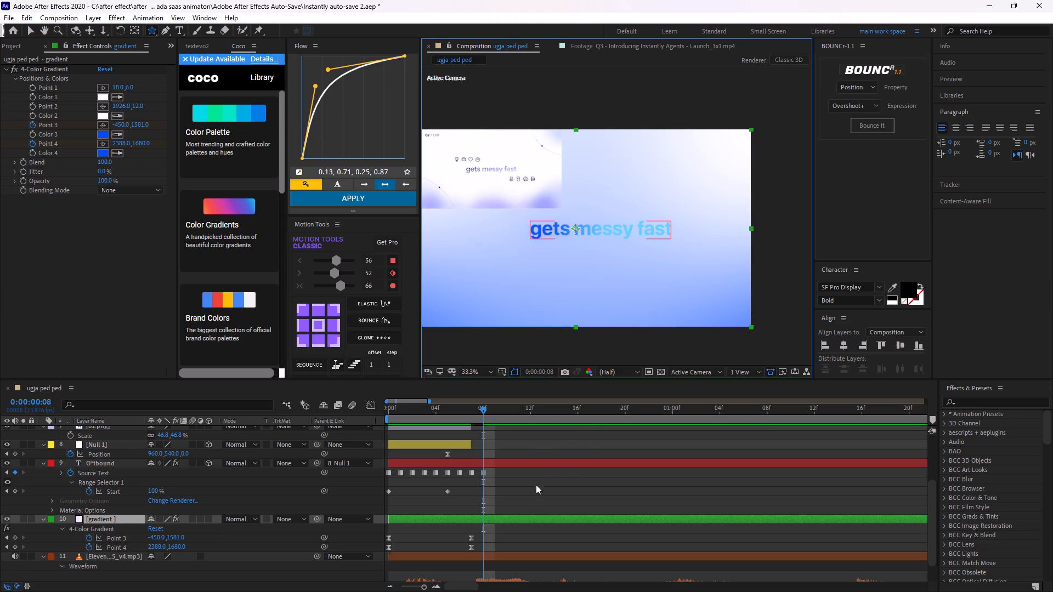
Deselect the gradient layer and draw a star as a new shape layer over the frame's lower middle area.
{"action": "left_click", "coordinate": [544, 500]}
{"action": "left_click_drag", "start_coordinate": [553, 267], "coordinate": [591, 309]}
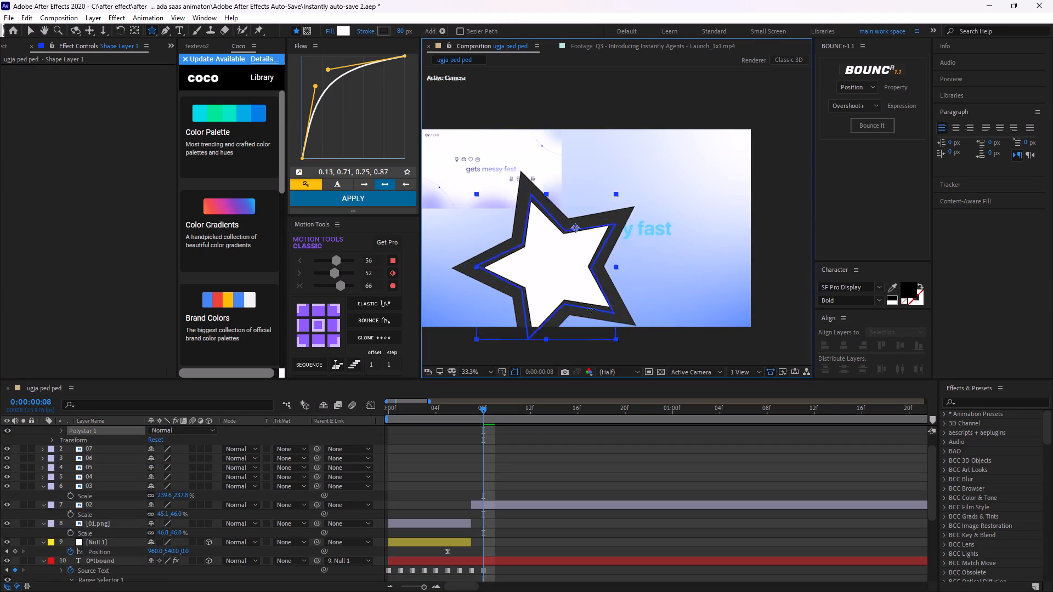
{"action": "left_click_drag", "start_coordinate": [591, 309], "coordinate": [593, 314]}
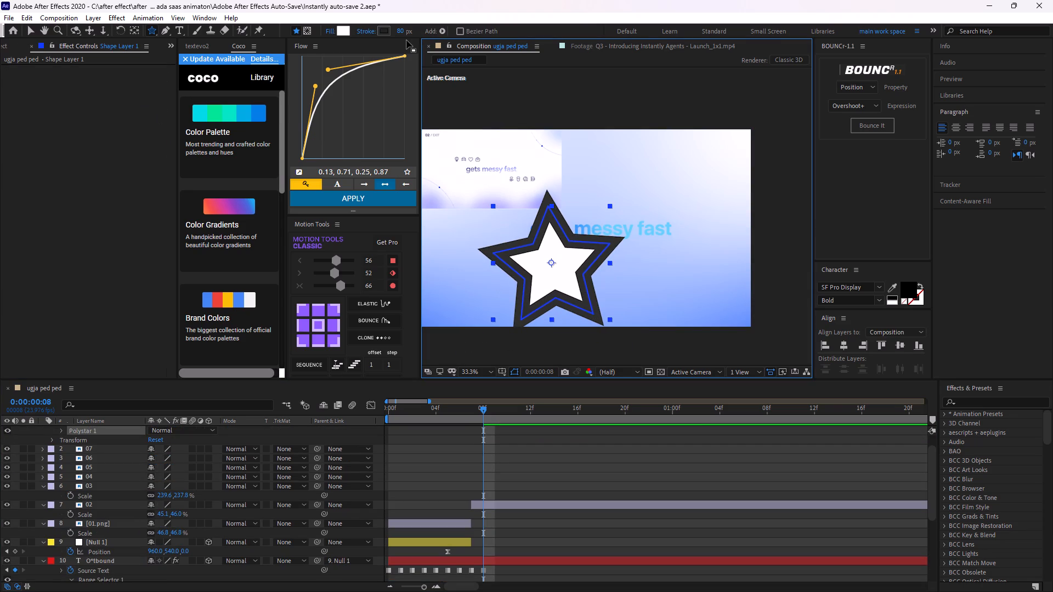
Set the star's stroke to 0 px and its fill to lavender AFB3FD, sampled from the reference image's glow.
{"action": "left_click_drag", "start_coordinate": [398, 33], "coordinate": [325, 48]}
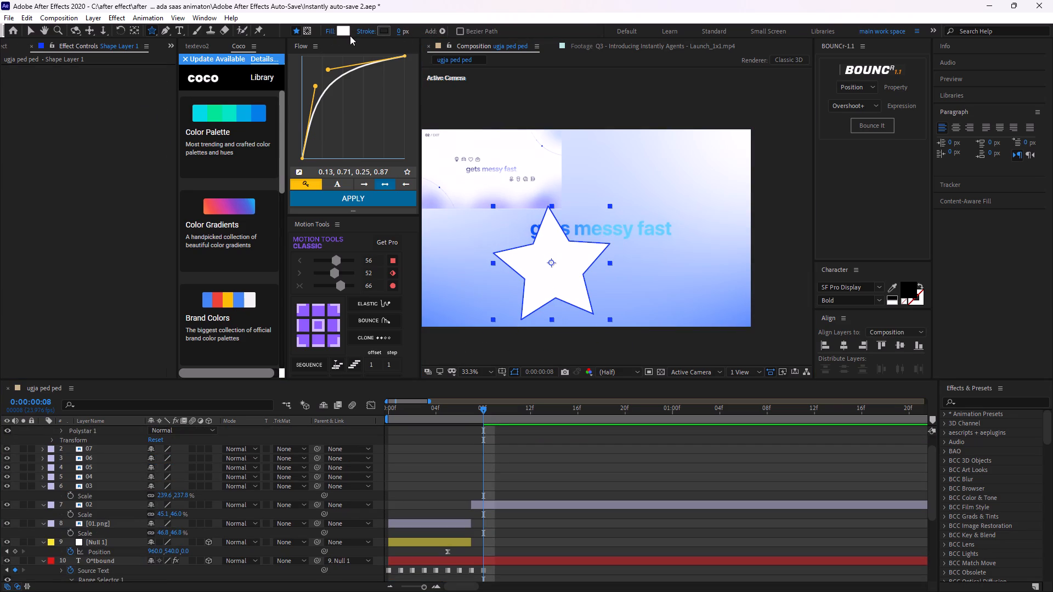
{"action": "left_click", "coordinate": [343, 29]}
{"action": "left_click", "coordinate": [588, 386]}
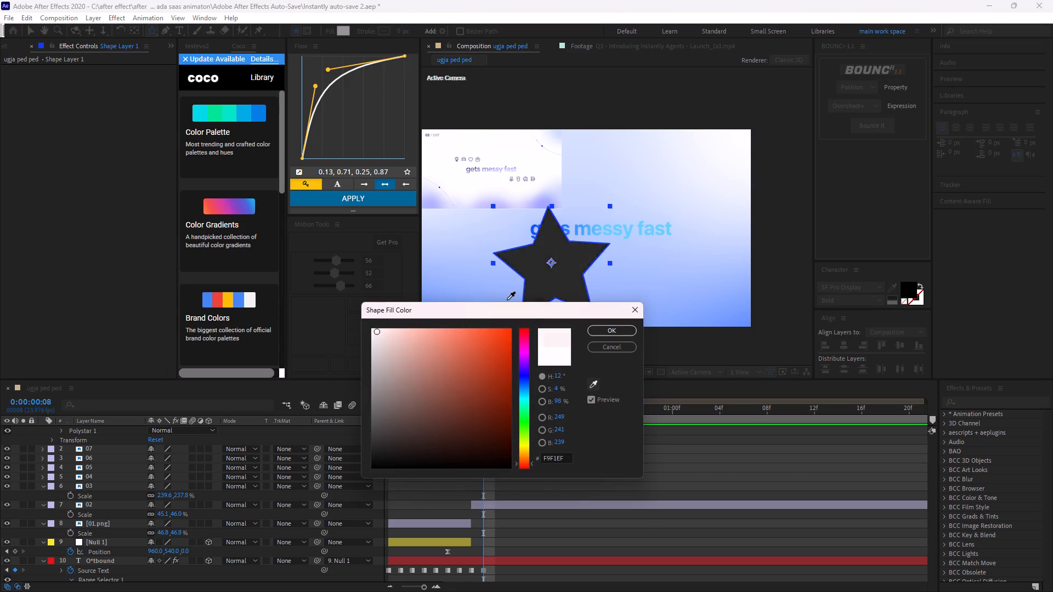
{"action": "left_click", "coordinate": [432, 205]}
{"action": "left_click", "coordinate": [622, 327]}
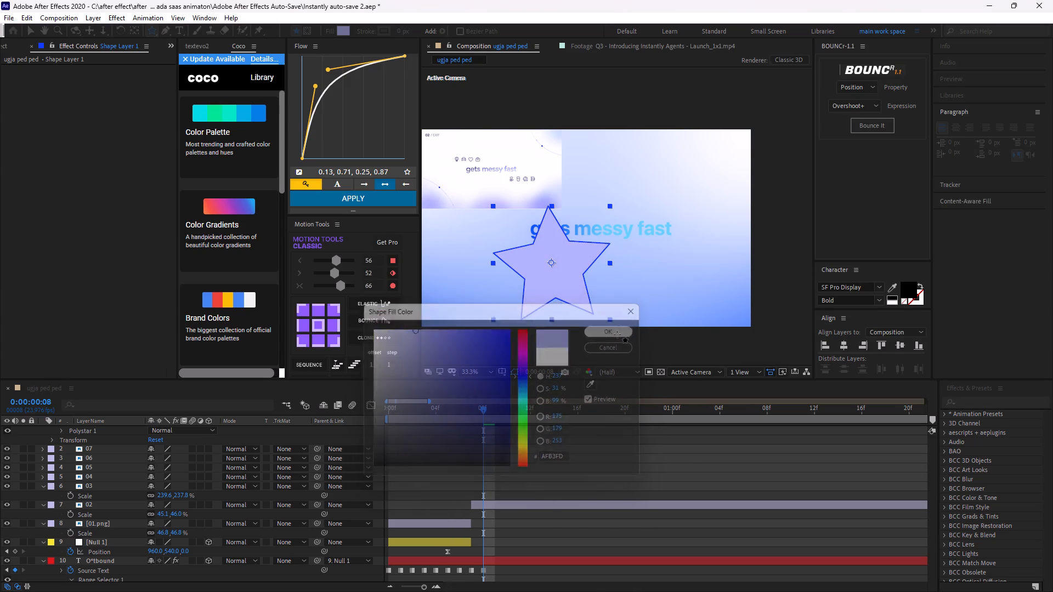
{"action": "left_click", "coordinate": [518, 482]}
Move the star's Shape Layer 1 down the layer stack to just above the gradient layer.
{"action": "scroll", "coordinate": [485, 466], "scroll_direction": "up", "scroll_amount": 1}
{"action": "scroll", "coordinate": [485, 466], "scroll_direction": "down", "scroll_amount": 1}
{"action": "scroll", "coordinate": [485, 466], "scroll_direction": "up", "scroll_amount": 1}
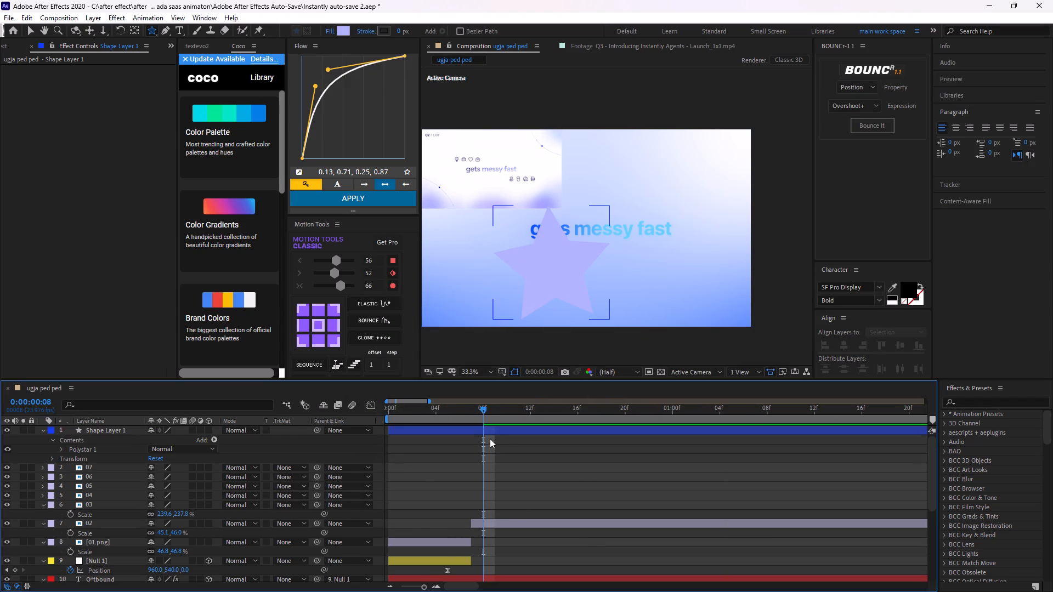
{"action": "left_click_drag", "start_coordinate": [485, 411], "coordinate": [424, 458]}
{"action": "left_click", "coordinate": [446, 434]}
{"action": "left_click_drag", "start_coordinate": [121, 432], "coordinate": [127, 573]}
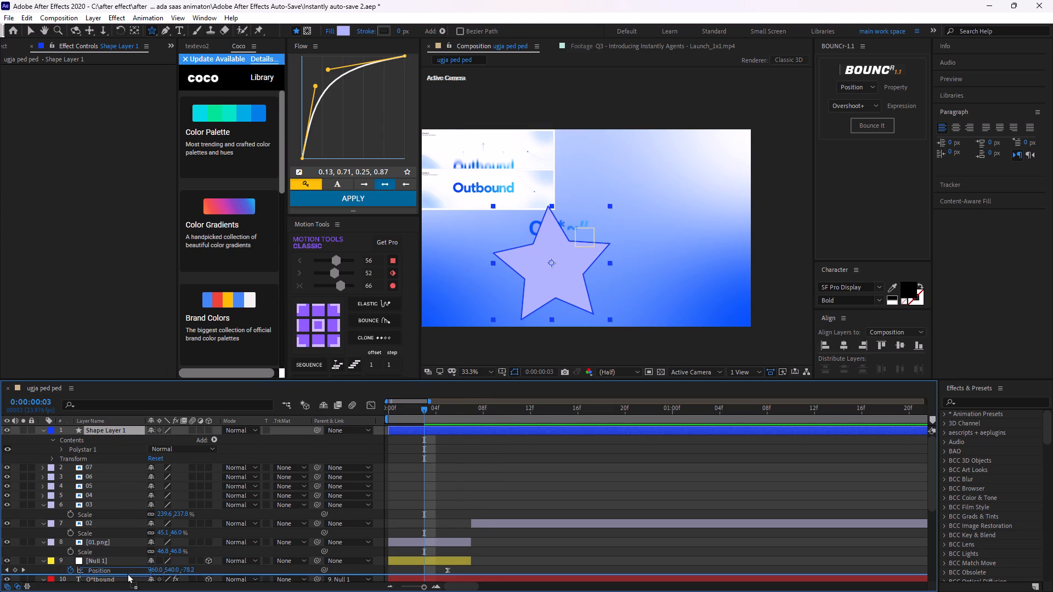
{"action": "left_click_drag", "start_coordinate": [127, 573], "coordinate": [143, 514]}
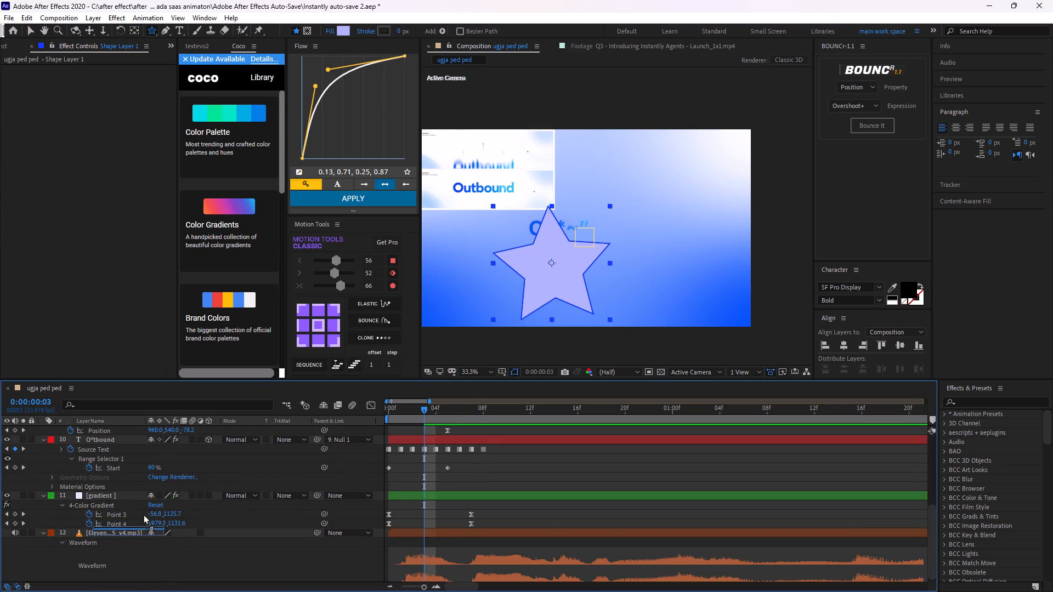
{"action": "left_click_drag", "start_coordinate": [143, 514], "coordinate": [145, 489]}
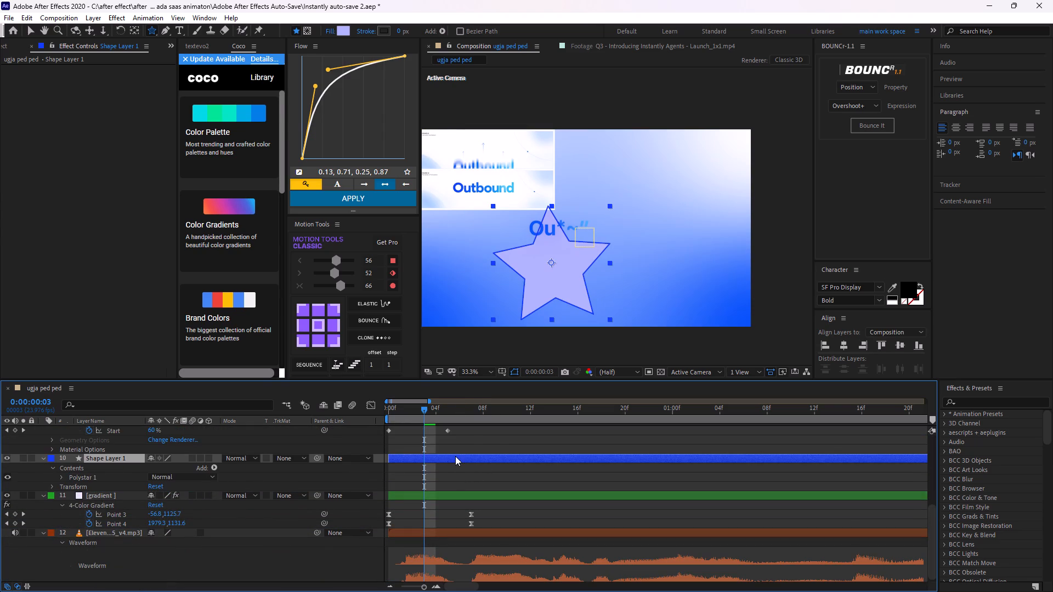
Apply the Fast Box Blur effect to the star's Shape Layer 1.
{"action": "key", "text": "ctrl+space"}
{"action": "type", "text": "fat"}
{"action": "key", "text": "space"}
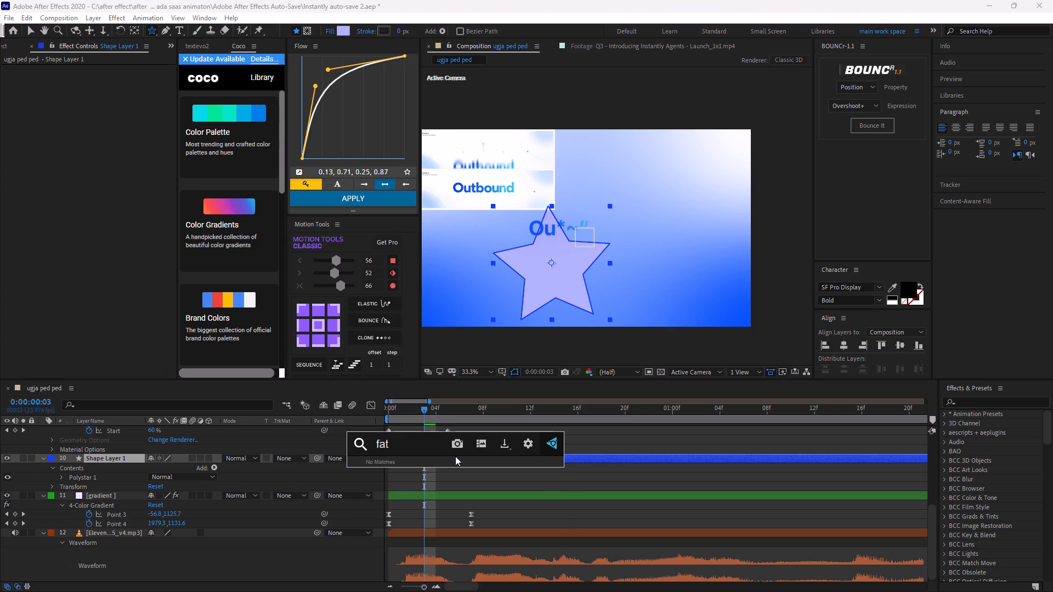
{"action": "key", "text": "BackSpace"}
{"action": "key", "text": "BackSpace"}
{"action": "key", "text": "s"}
{"action": "key", "text": "Return"}
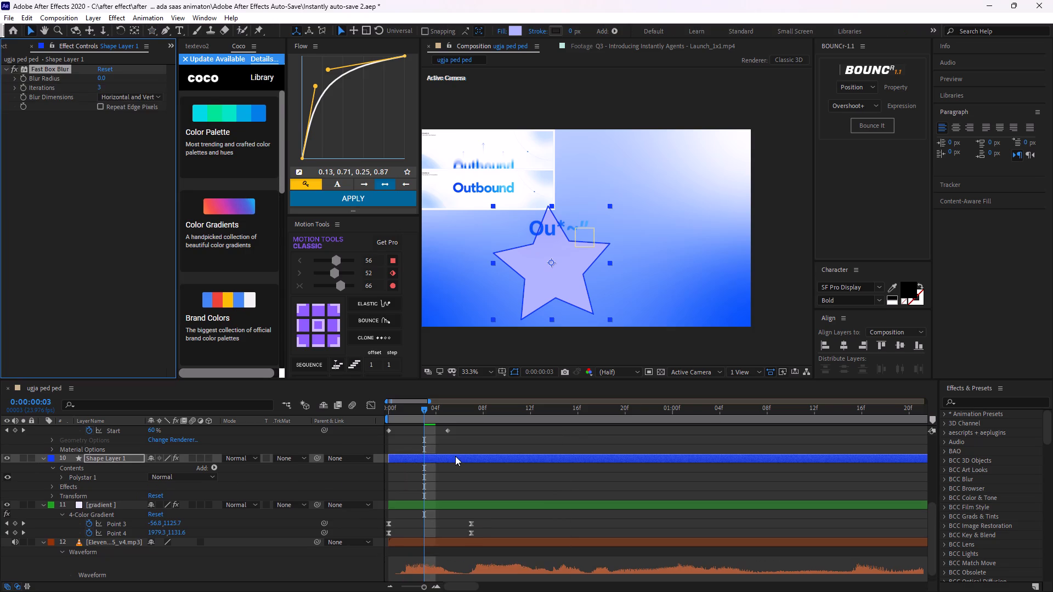
Set the star's Fast Box Blur to radius 126 and 1 iteration, with Repeat Edge Pixels enabled.
{"action": "left_click_drag", "start_coordinate": [104, 77], "coordinate": [130, 84]}
{"action": "left_click_drag", "start_coordinate": [130, 84], "coordinate": [225, 118]}
{"action": "left_click_drag", "start_coordinate": [100, 89], "coordinate": [161, 94]}
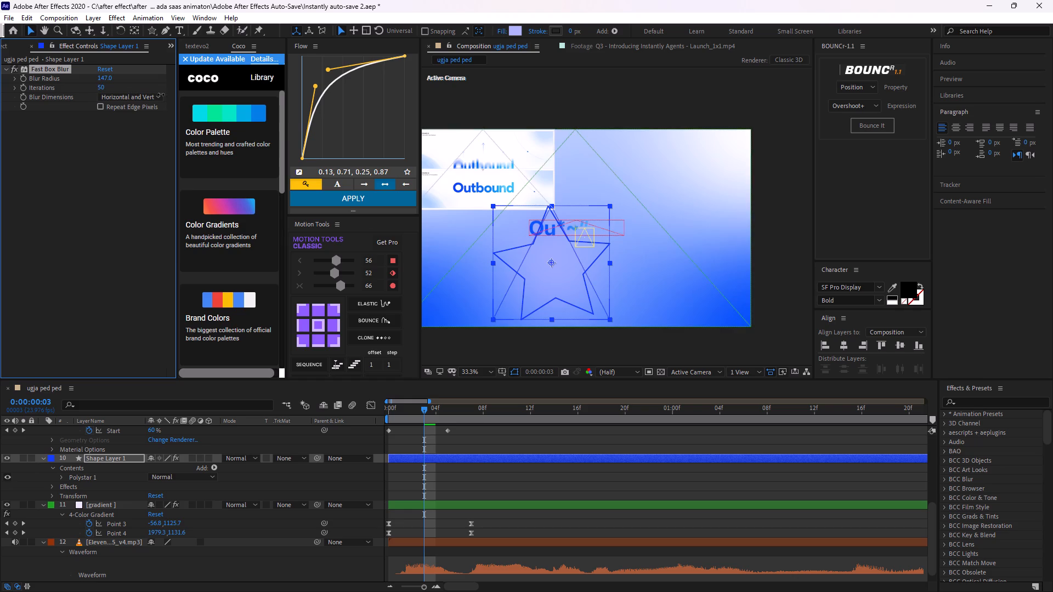
{"action": "left_click_drag", "start_coordinate": [161, 94], "coordinate": [101, 98]}
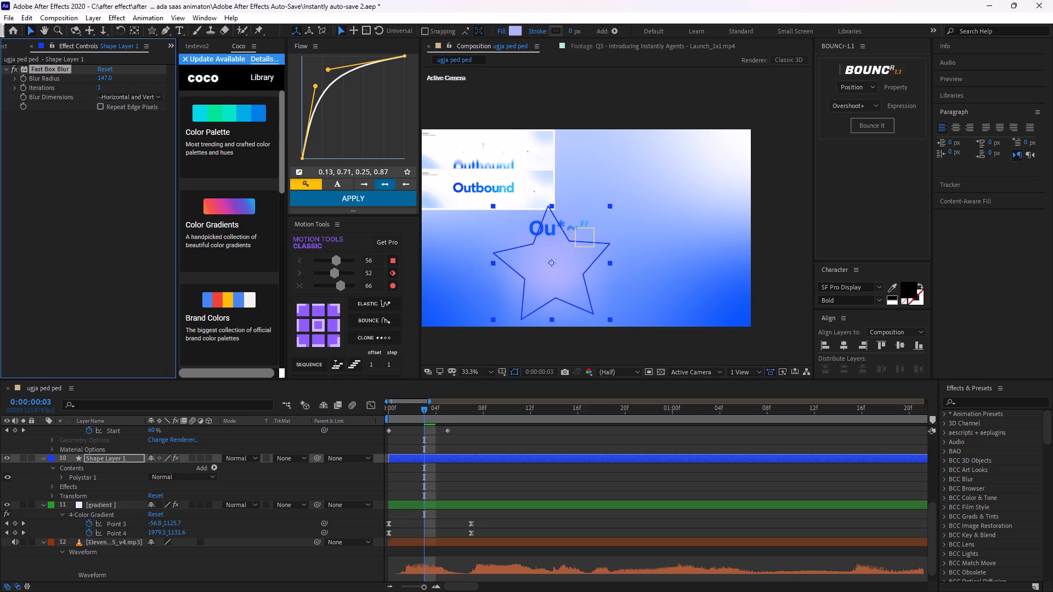
{"action": "left_click_drag", "start_coordinate": [101, 98], "coordinate": [113, 100]}
{"action": "left_click_drag", "start_coordinate": [113, 100], "coordinate": [148, 105]}
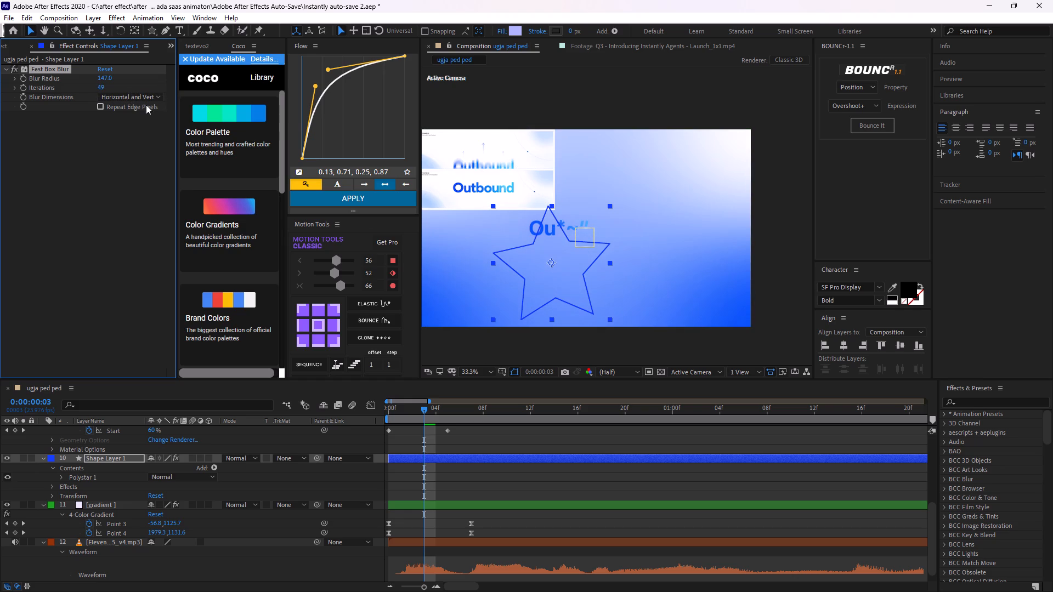
{"action": "left_click_drag", "start_coordinate": [103, 87], "coordinate": [69, 94]}
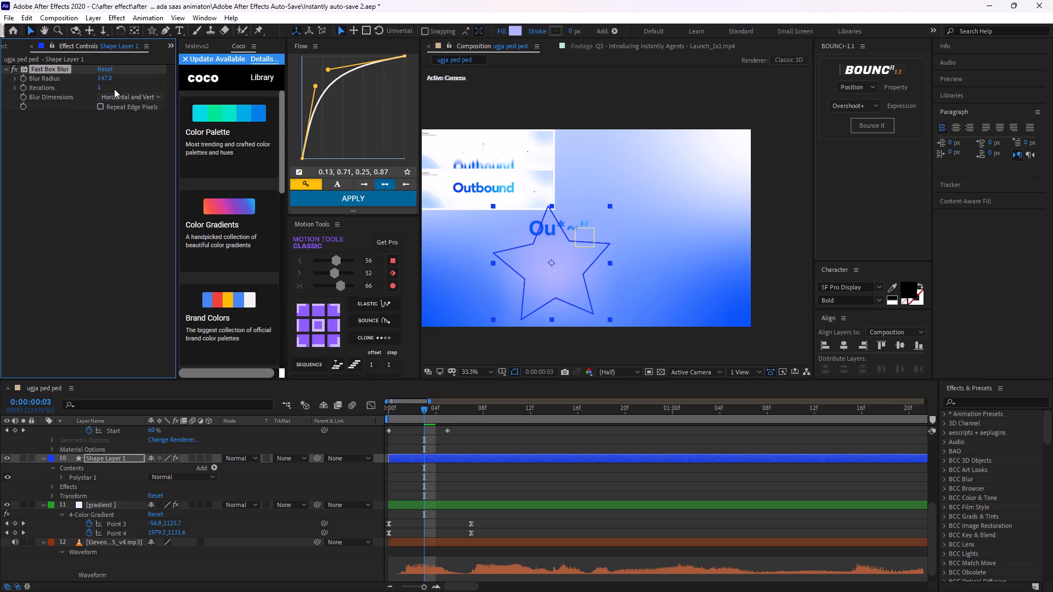
{"action": "left_click", "coordinate": [99, 107]}
{"action": "left_click_drag", "start_coordinate": [102, 78], "coordinate": [89, 95]}
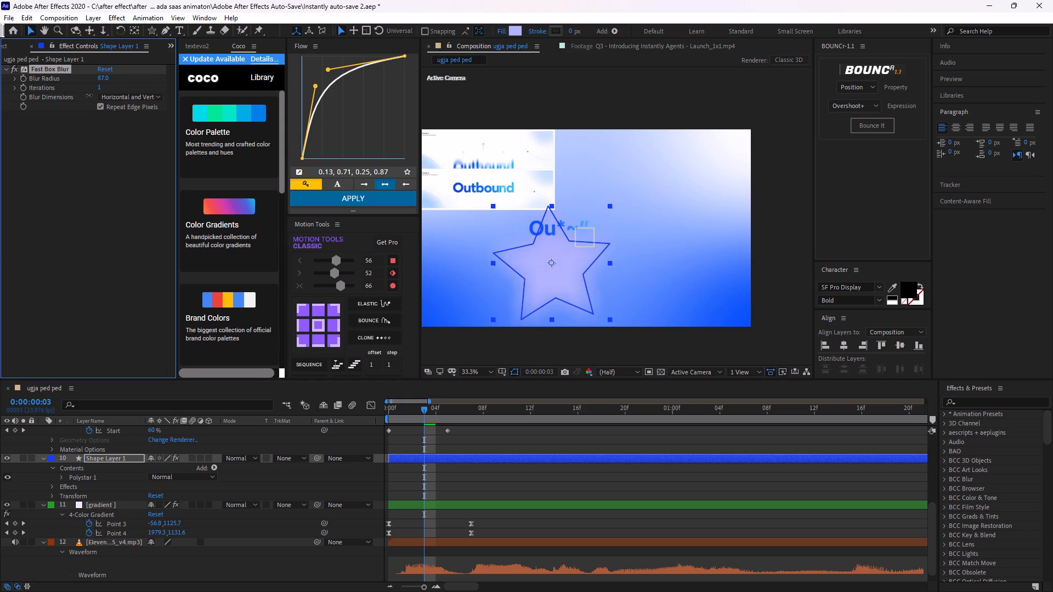
{"action": "left_click_drag", "start_coordinate": [89, 95], "coordinate": [111, 98]}
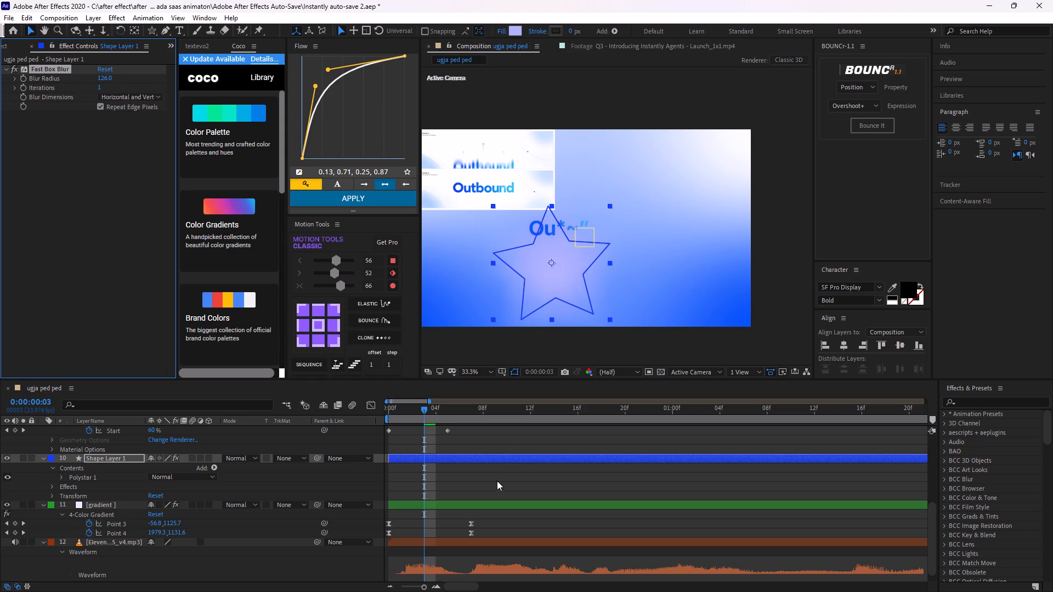
Lower the blurred star so its bottom half extends past the frame's lower edge, checking it against the "gets messy fast" headline at 0:00:00:17.
{"action": "left_click", "coordinate": [495, 482]}
{"action": "left_click", "coordinate": [449, 453]}
{"action": "left_click", "coordinate": [447, 462]}
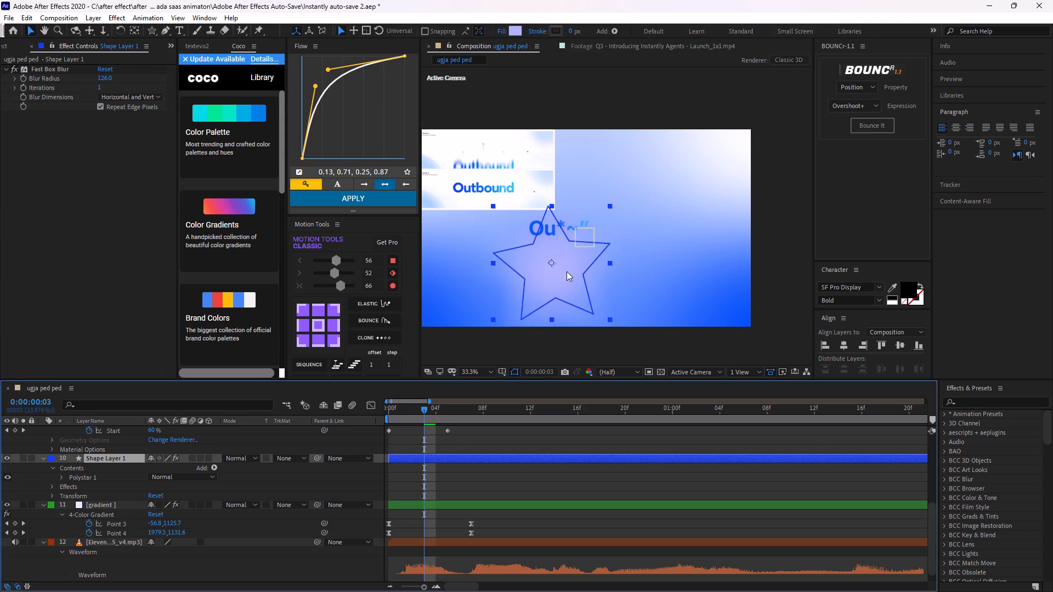
{"action": "left_click_drag", "start_coordinate": [567, 271], "coordinate": [588, 310]}
{"action": "left_click", "coordinate": [460, 483]}
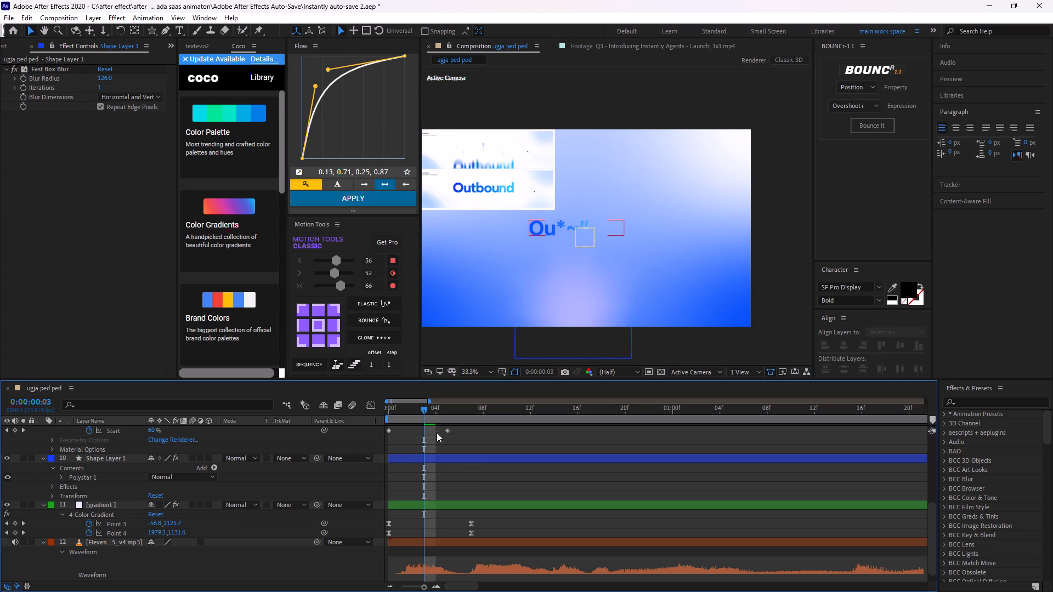
{"action": "left_click_drag", "start_coordinate": [429, 408], "coordinate": [585, 437]}
{"action": "middle_click_drag", "start_coordinate": [584, 460], "coordinate": [545, 453]}
{"action": "left_click", "coordinate": [558, 452]}
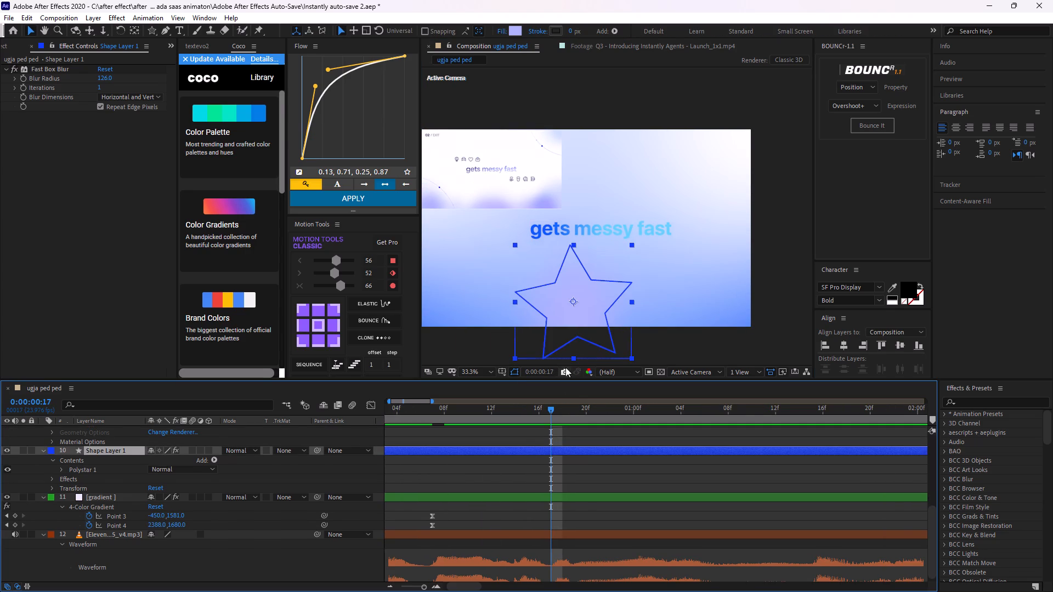
{"action": "left_click_drag", "start_coordinate": [591, 313], "coordinate": [599, 327]}
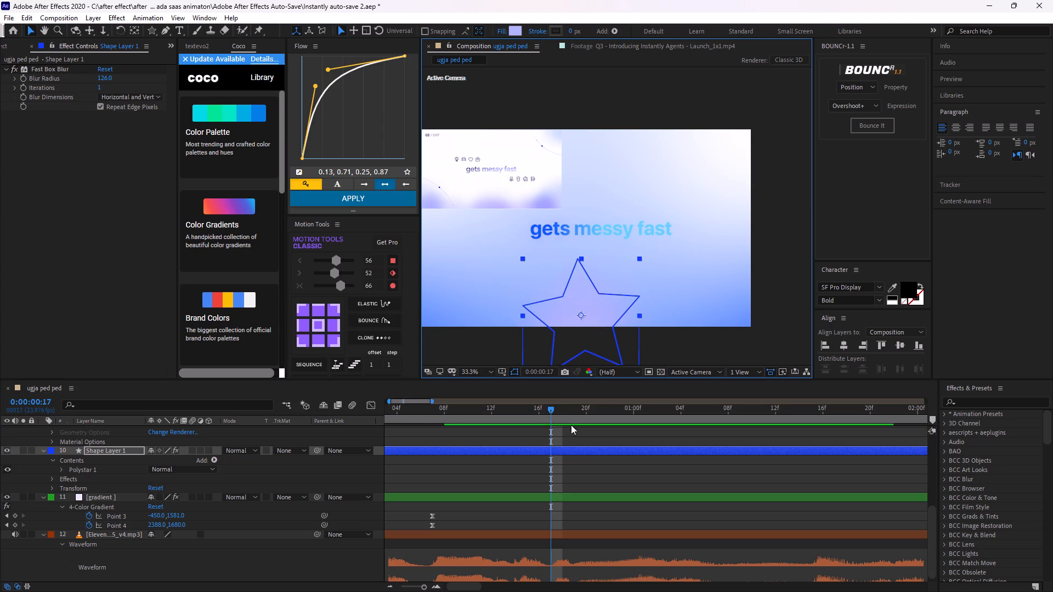
{"action": "left_click", "coordinate": [588, 464]}
At 0:00:00:08, keyframe the gradient layer's 4-Color Gradient Point 3 below the frame at about 326, 1495.
{"action": "left_click_drag", "start_coordinate": [551, 404], "coordinate": [486, 434]}
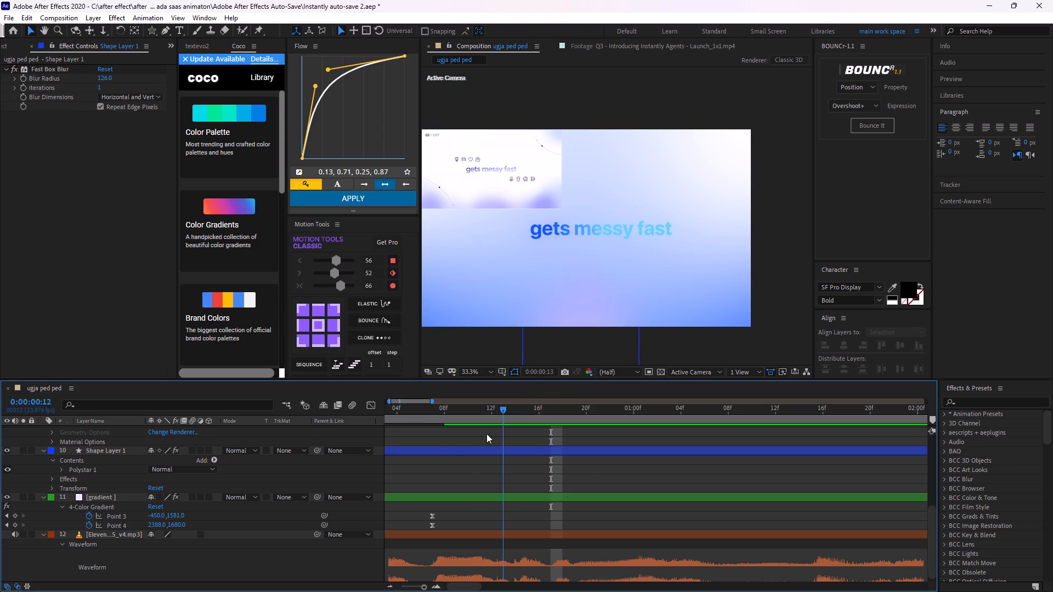
{"action": "left_click_drag", "start_coordinate": [486, 434], "coordinate": [449, 453]}
{"action": "left_click", "coordinate": [452, 499]}
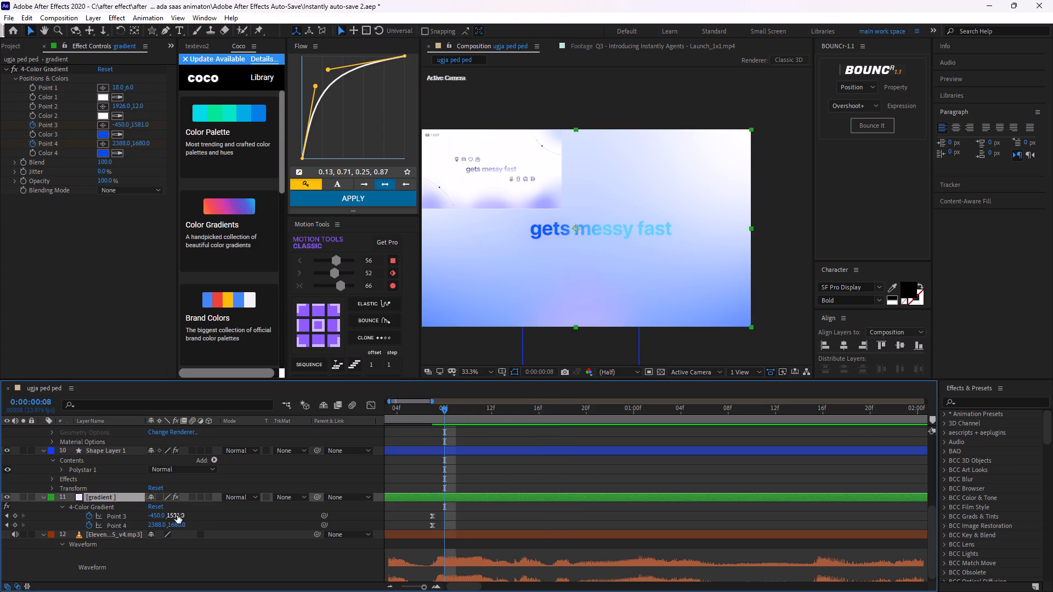
{"action": "left_click_drag", "start_coordinate": [177, 515], "coordinate": [0, 492]}
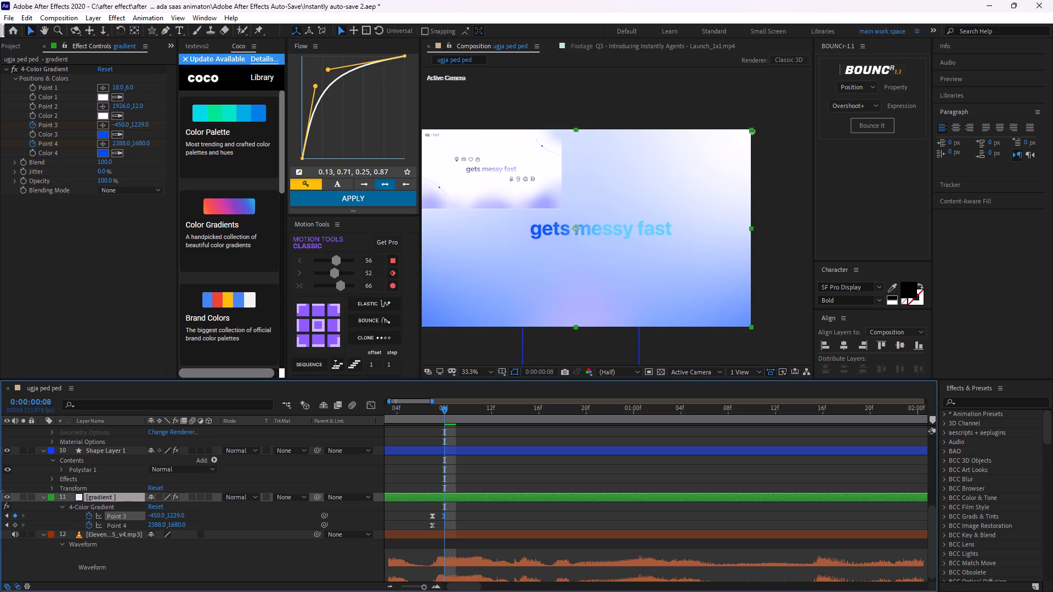
{"action": "left_click_drag", "start_coordinate": [0, 492], "coordinate": [1, 484]}
{"action": "middle_click_drag", "start_coordinate": [733, 241], "coordinate": [812, 225]}
{"action": "scroll", "coordinate": [735, 233], "scroll_direction": "down", "scroll_amount": 2}
{"action": "scroll", "coordinate": [659, 246], "scroll_direction": "up", "scroll_amount": 3}
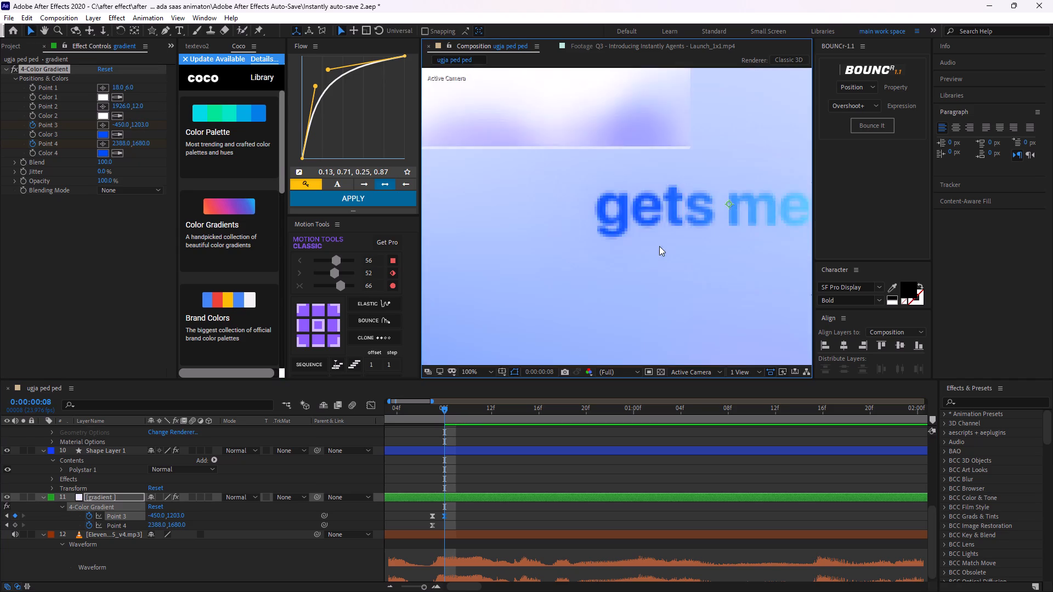
{"action": "scroll", "coordinate": [596, 254], "scroll_direction": "down", "scroll_amount": 2}
{"action": "left_click_drag", "start_coordinate": [449, 304], "coordinate": [521, 334]}
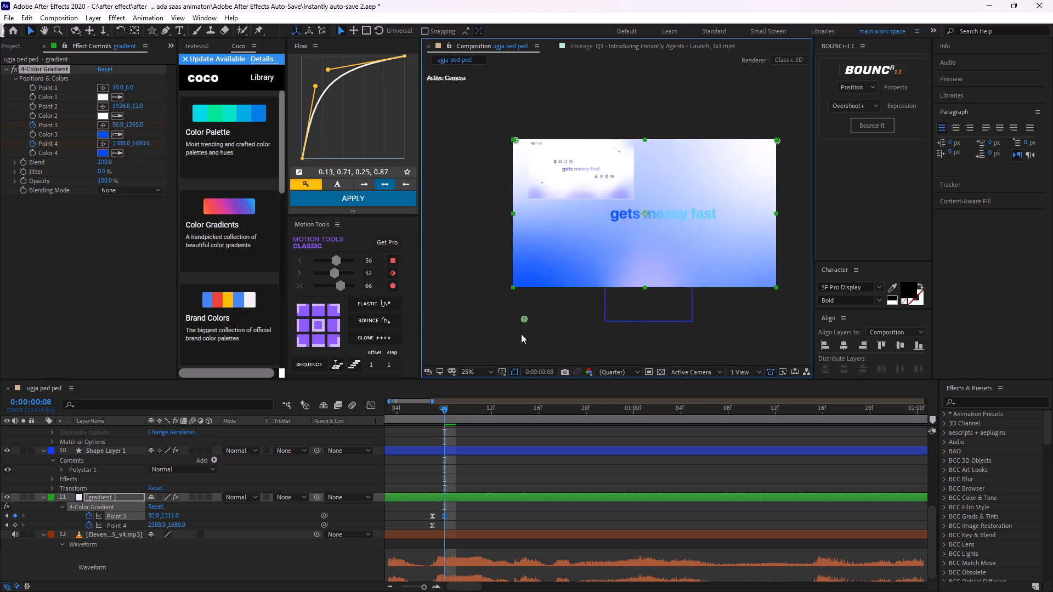
{"action": "left_click_drag", "start_coordinate": [521, 334], "coordinate": [510, 313]}
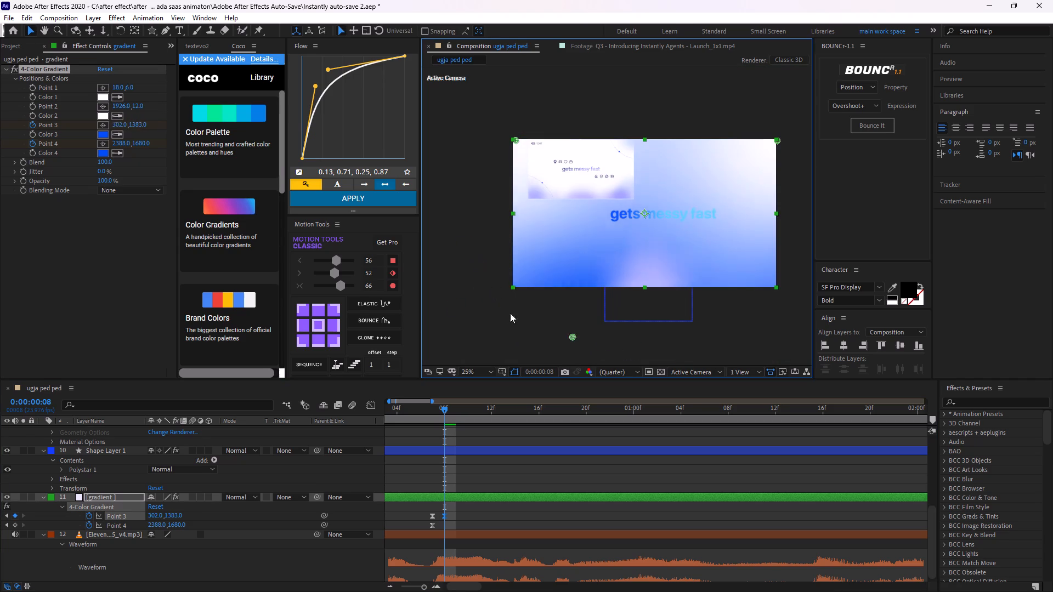
{"action": "left_click_drag", "start_coordinate": [510, 313], "coordinate": [461, 278]}
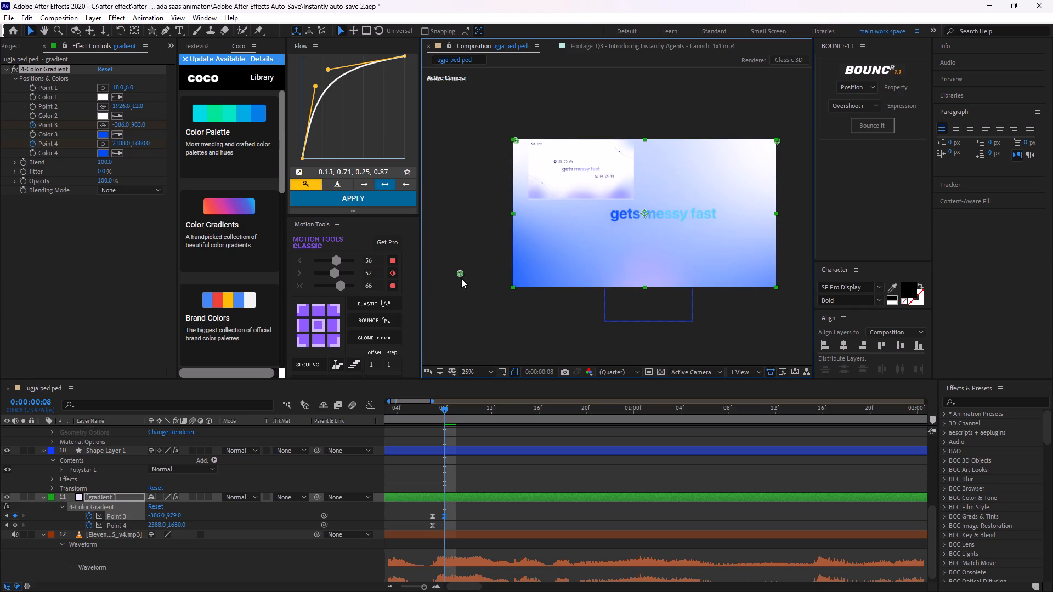
{"action": "left_click_drag", "start_coordinate": [461, 278], "coordinate": [555, 344]}
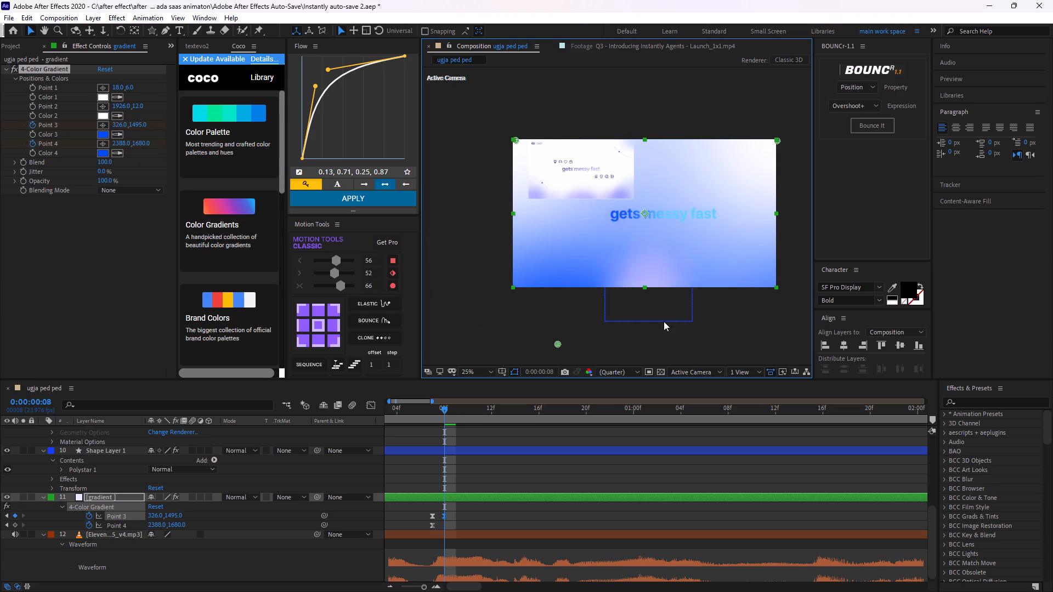
Keyframe gradient Point 4 below the frame at about 1580, 1600 and lower Point 3 to about 334, 1559.
{"action": "middle_click_drag", "start_coordinate": [738, 284], "coordinate": [668, 254]}
{"action": "left_click_drag", "start_coordinate": [772, 339], "coordinate": [648, 298]}
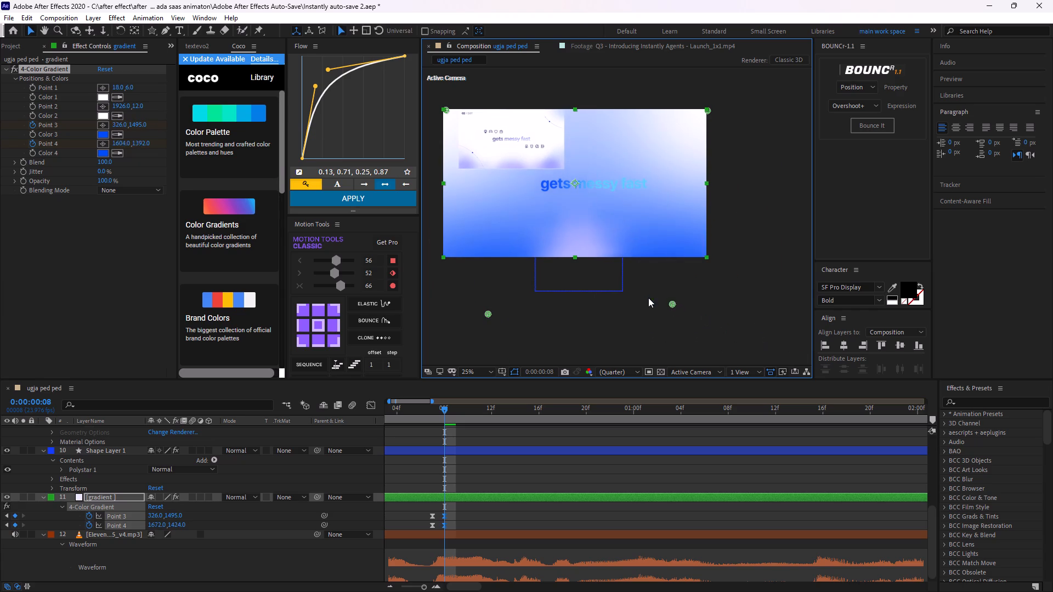
{"action": "left_click_drag", "start_coordinate": [648, 298], "coordinate": [662, 314]}
{"action": "left_click_drag", "start_coordinate": [662, 314], "coordinate": [661, 315]}
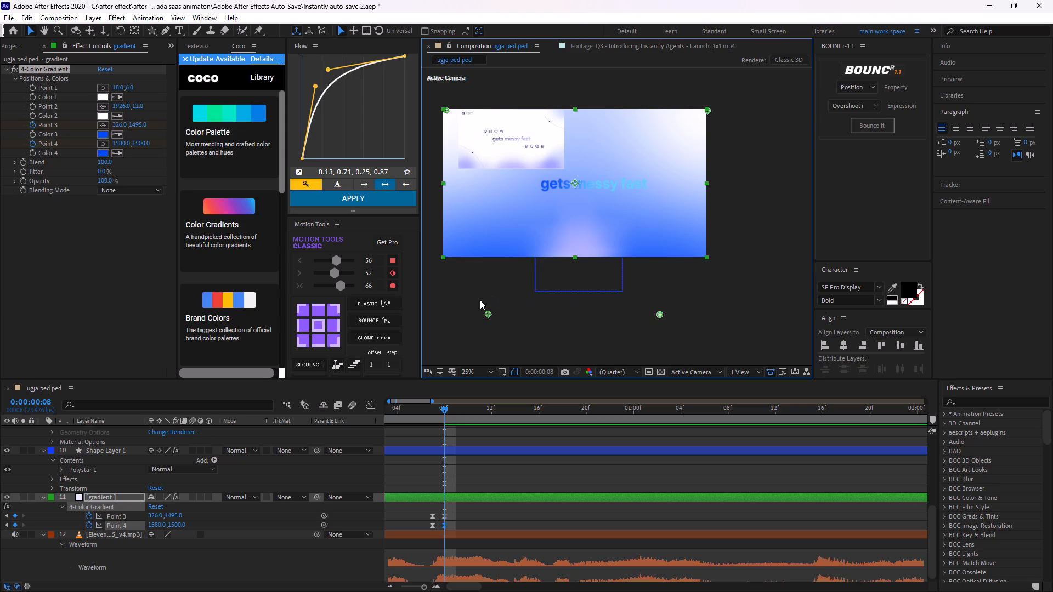
{"action": "left_click_drag", "start_coordinate": [487, 315], "coordinate": [488, 324]}
{"action": "left_click_drag", "start_coordinate": [658, 315], "coordinate": [658, 329]}
Move the Point 3 and Point 4 keyframes at 0:00:00:08 to 0:00:01:00.
{"action": "left_click_drag", "start_coordinate": [462, 515], "coordinate": [443, 536]}
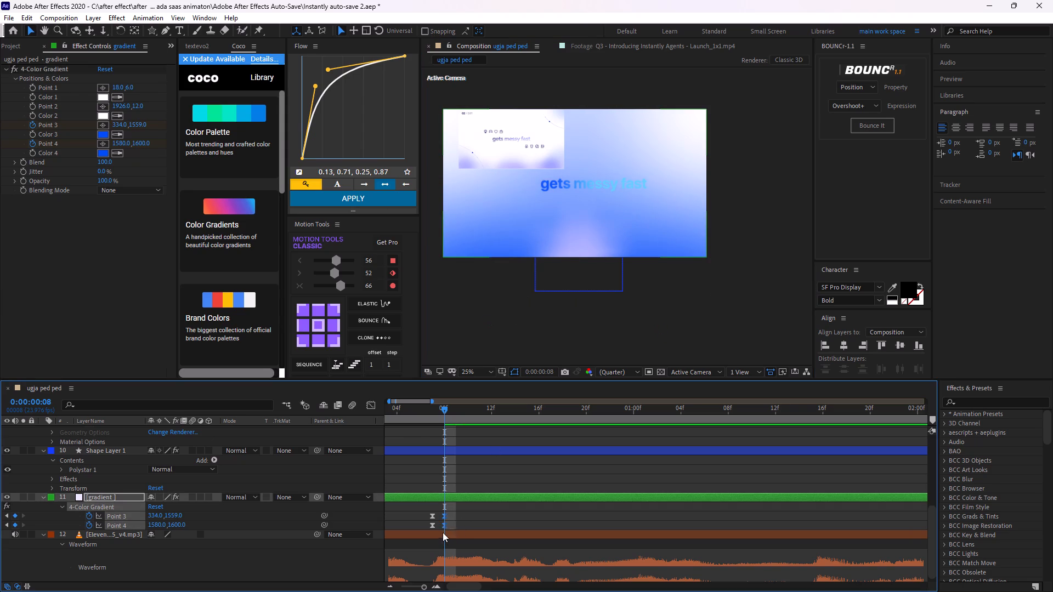
{"action": "left_click_drag", "start_coordinate": [444, 516], "coordinate": [590, 525]}
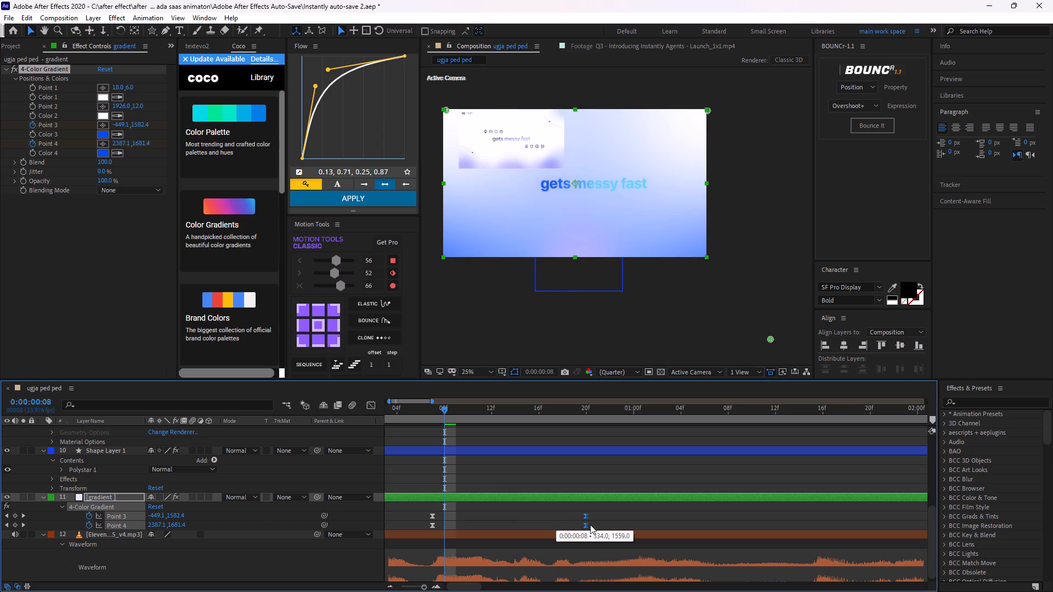
{"action": "left_click_drag", "start_coordinate": [590, 525], "coordinate": [637, 532]}
Change the blurred star's fill to the light blue sampled from the gradient background's lower-left corner.
{"action": "left_click", "coordinate": [469, 451]}
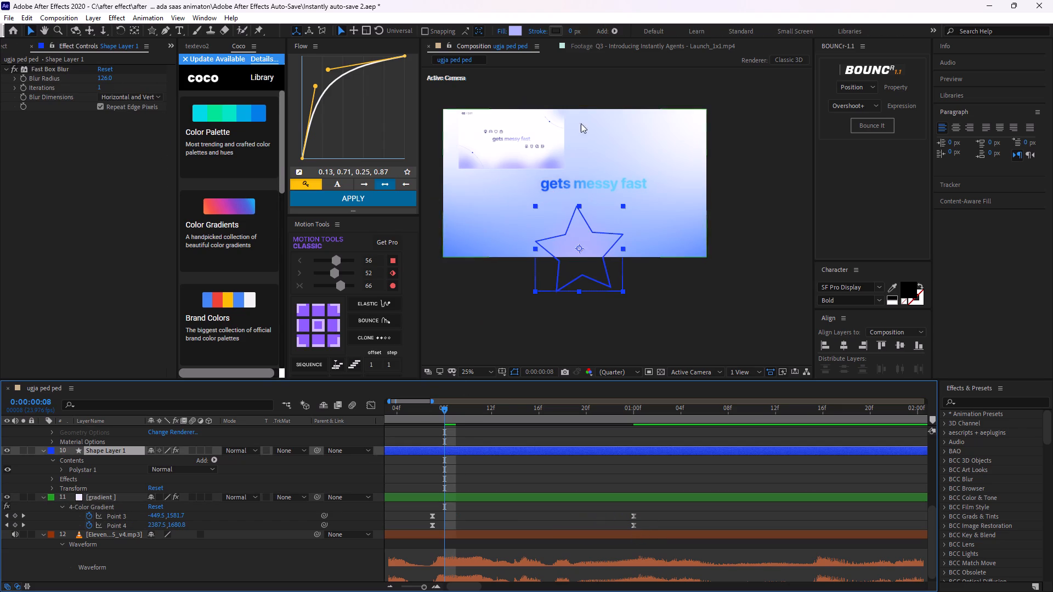
{"action": "left_click", "coordinate": [519, 29]}
{"action": "left_click", "coordinate": [592, 383]}
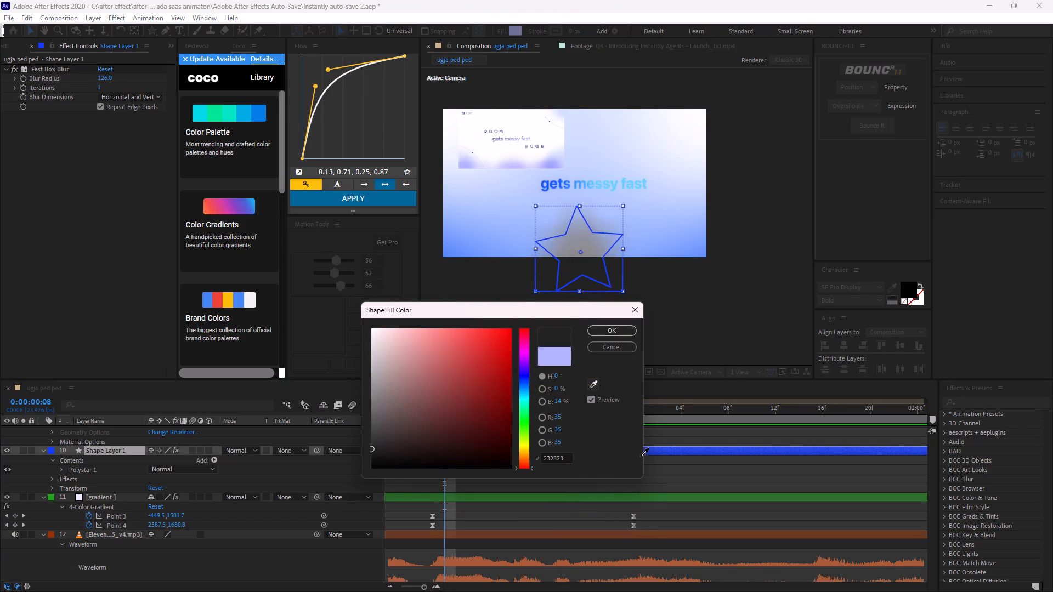
{"action": "left_click", "coordinate": [455, 249]}
{"action": "left_click", "coordinate": [593, 326]}
{"action": "left_click", "coordinate": [512, 450]}
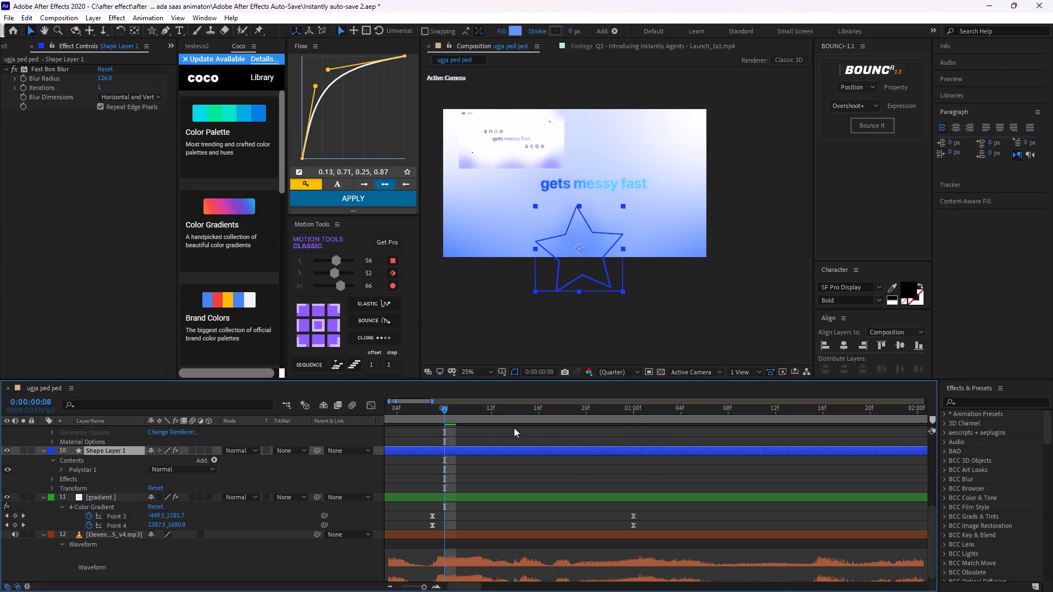
Move the blurred star down so its centre sits below the frame's lower edge, and set its rotation to 5°.
{"action": "left_click_drag", "start_coordinate": [601, 272], "coordinate": [594, 299]}
{"action": "left_click_drag", "start_coordinate": [583, 296], "coordinate": [586, 289]}
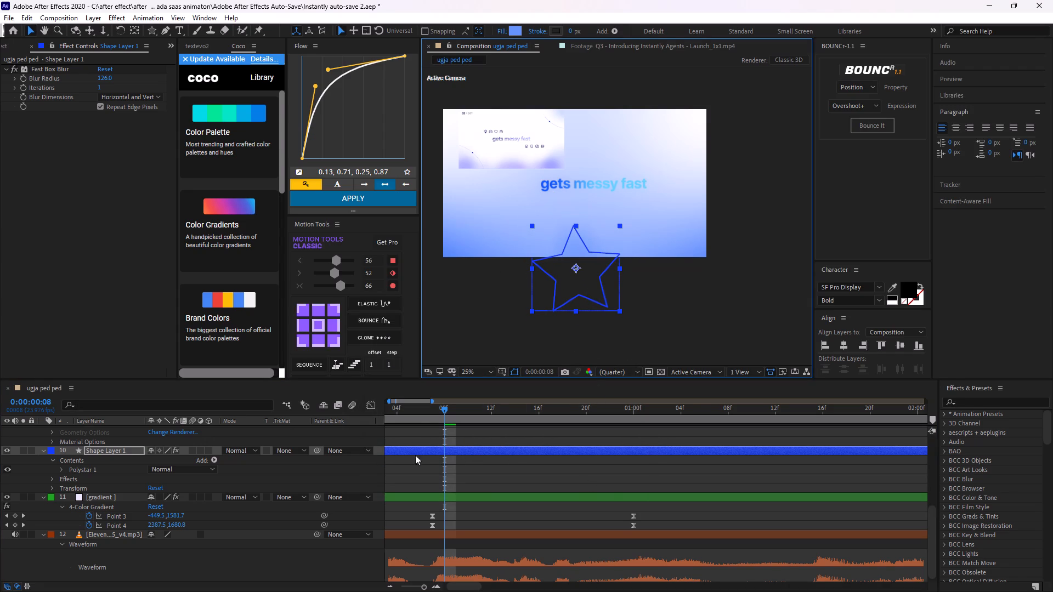
{"action": "key", "text": "r"}
{"action": "left_click_drag", "start_coordinate": [166, 484], "coordinate": [171, 487]}
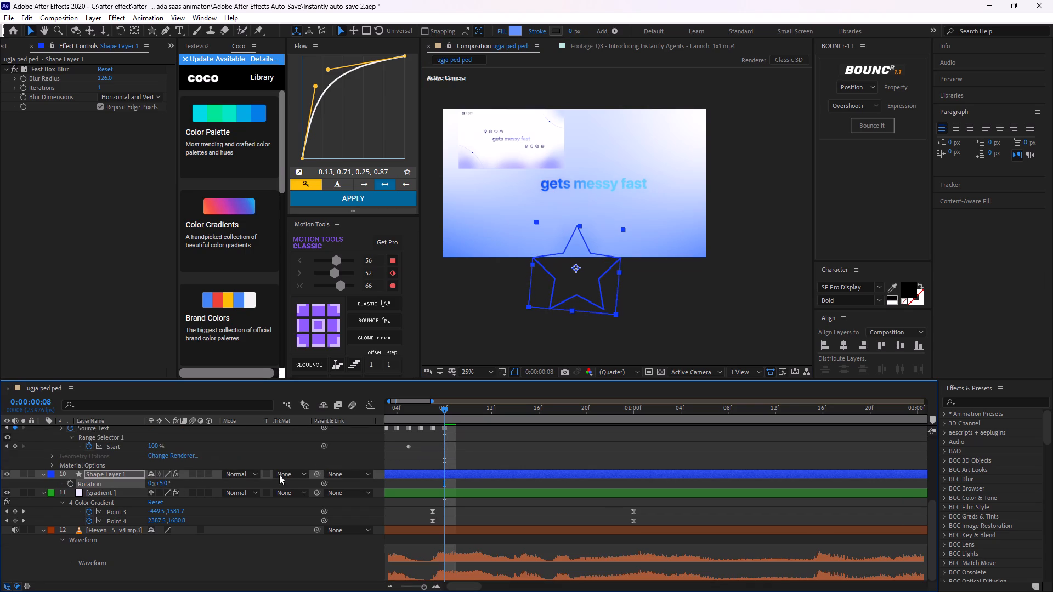
{"action": "left_click", "coordinate": [539, 448]}
Examine how the blurred star glow blends into the gradient background at different magnifications.
{"action": "middle_click_drag", "start_coordinate": [614, 246], "coordinate": [595, 220]}
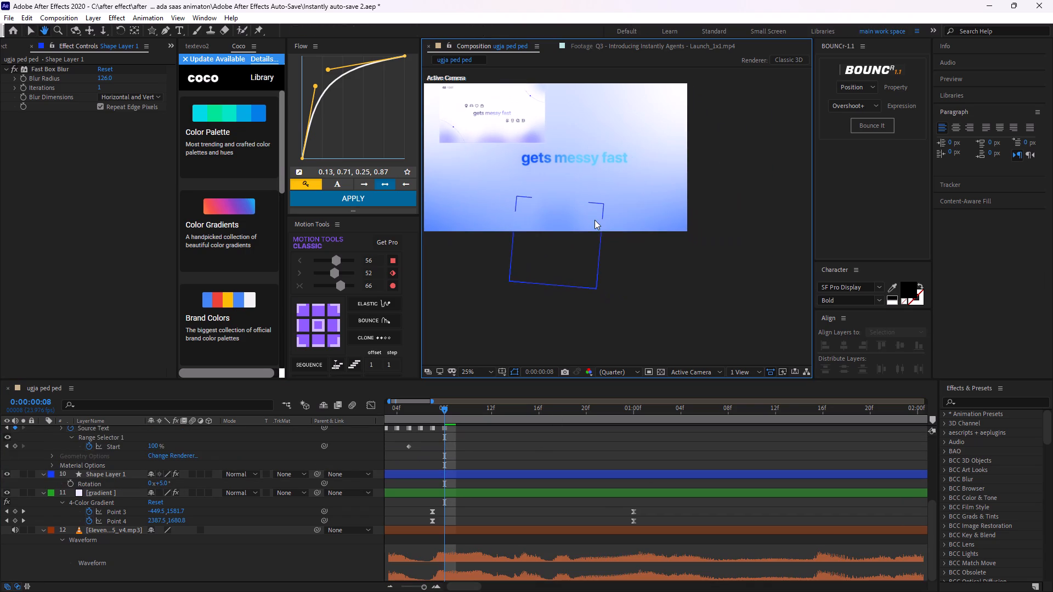
{"action": "middle_click_drag", "start_coordinate": [595, 220], "coordinate": [628, 261]}
{"action": "left_click", "coordinate": [501, 454]}
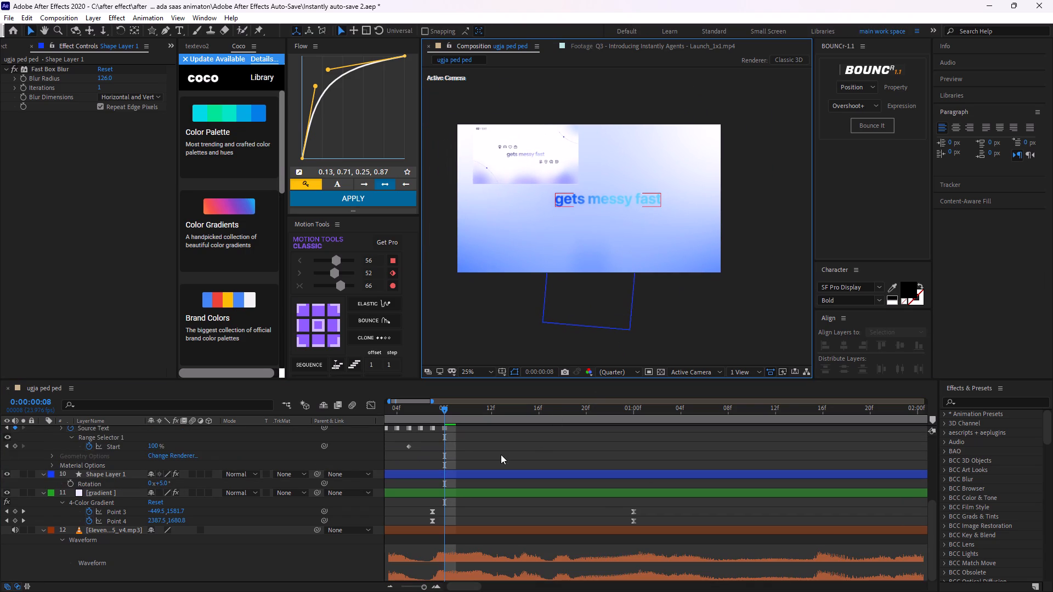
{"action": "middle_click_drag", "start_coordinate": [670, 276], "coordinate": [626, 281]}
{"action": "scroll", "coordinate": [624, 281], "scroll_direction": "down", "scroll_amount": 3}
{"action": "scroll", "coordinate": [622, 276], "scroll_direction": "up", "scroll_amount": 1}
{"action": "scroll", "coordinate": [622, 276], "scroll_direction": "down", "scroll_amount": 1}
{"action": "scroll", "coordinate": [614, 248], "scroll_direction": "up", "scroll_amount": 1}
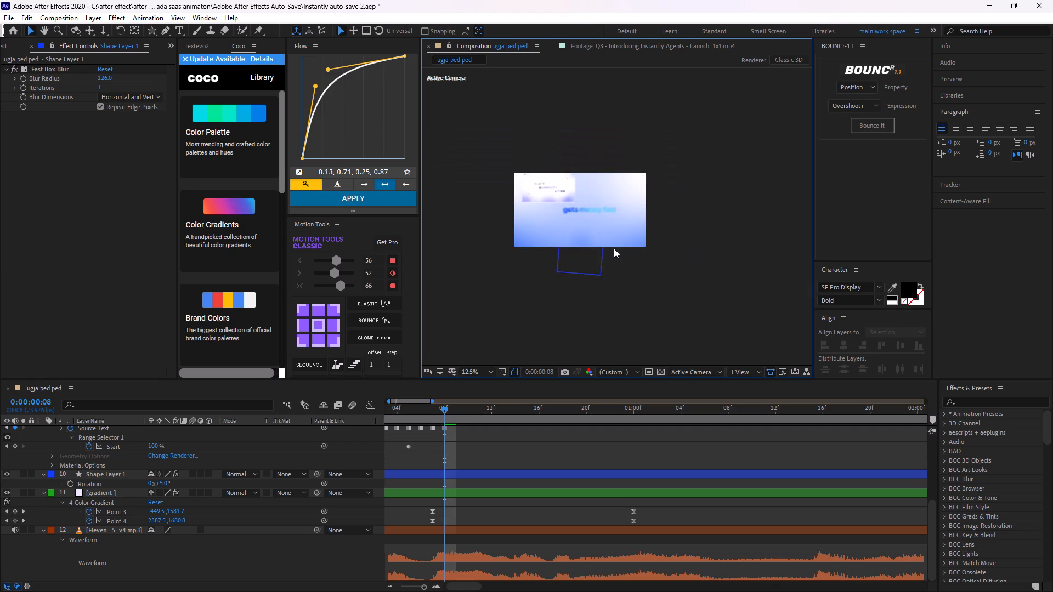
{"action": "scroll", "coordinate": [614, 248], "scroll_direction": "up", "scroll_amount": 1}
{"action": "middle_click_drag", "start_coordinate": [570, 266], "coordinate": [626, 296]}
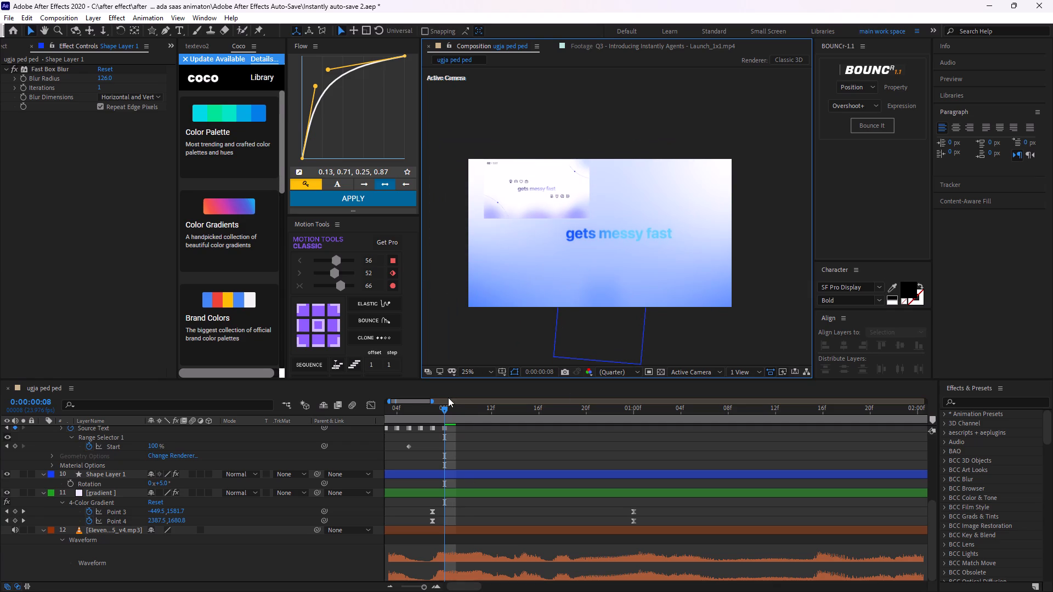
Play the animation from the first frame to review the text and background transition into "gets messy fast".
{"action": "left_click_drag", "start_coordinate": [445, 405], "coordinate": [310, 436]}
{"action": "key", "text": "space"}
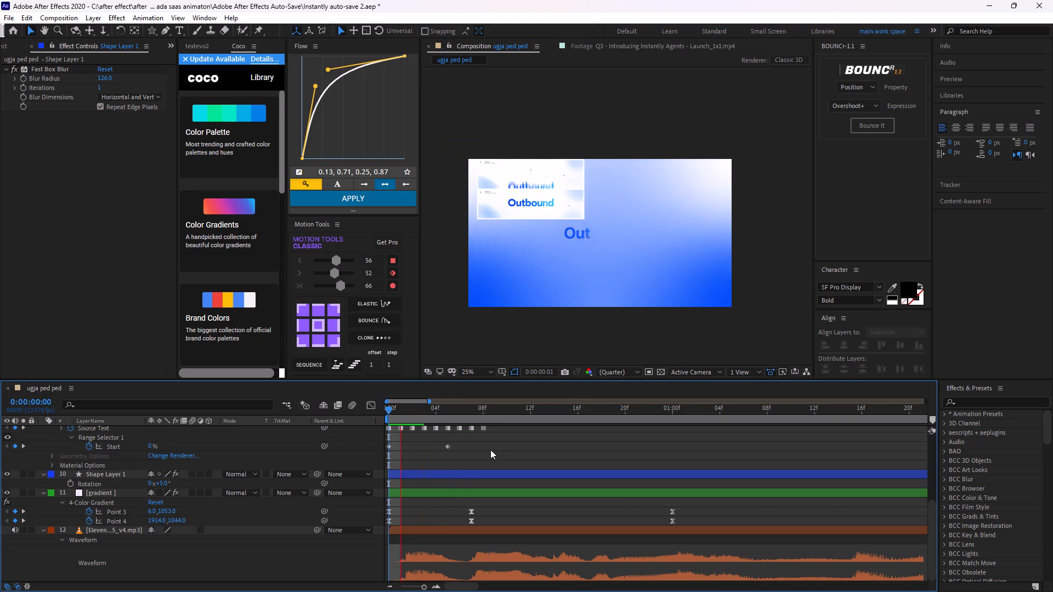
{"action": "key", "text": "space"}
{"action": "left_click_drag", "start_coordinate": [452, 408], "coordinate": [322, 454]}
{"action": "key", "text": "space"}
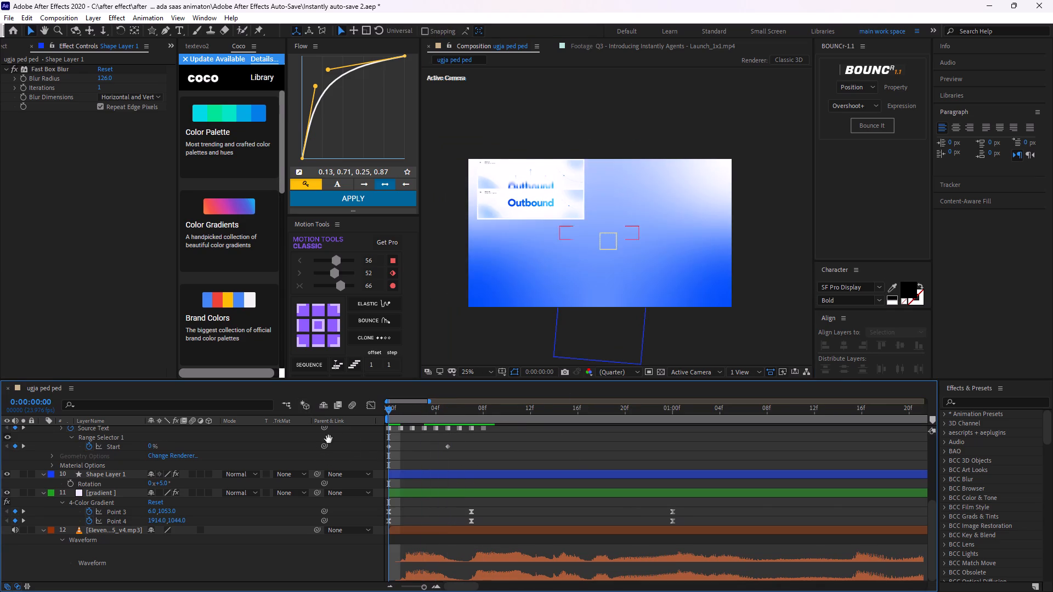
{"action": "key", "text": "space"}
{"action": "left_click_drag", "start_coordinate": [498, 414], "coordinate": [497, 414]}
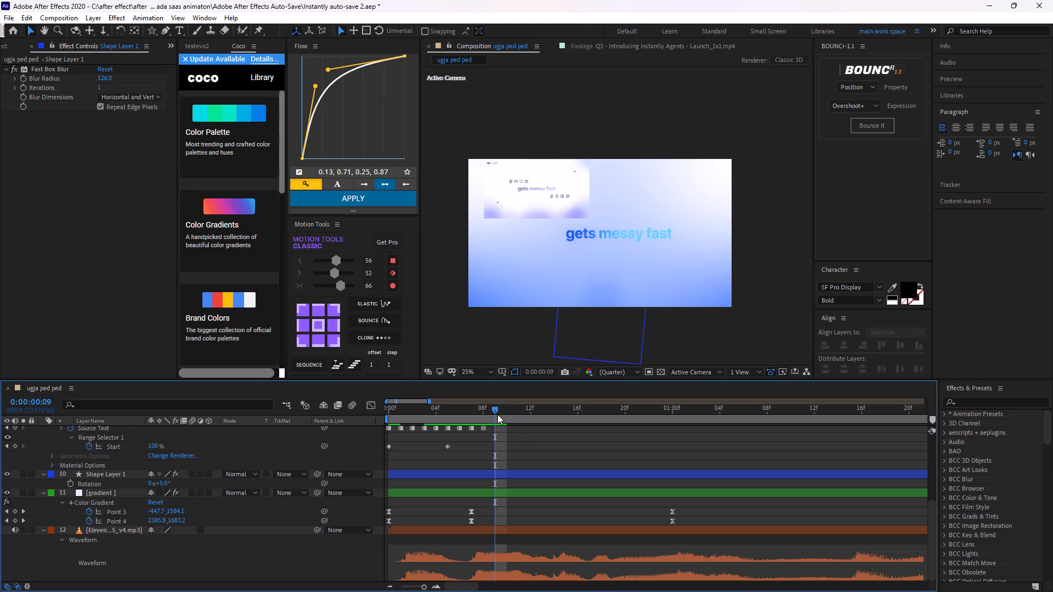
Split the O*tbound text layer at 0:00:00:08.
{"action": "left_click_drag", "start_coordinate": [497, 414], "coordinate": [479, 438]}
{"action": "middle_click_drag", "start_coordinate": [494, 456], "coordinate": [488, 533]}
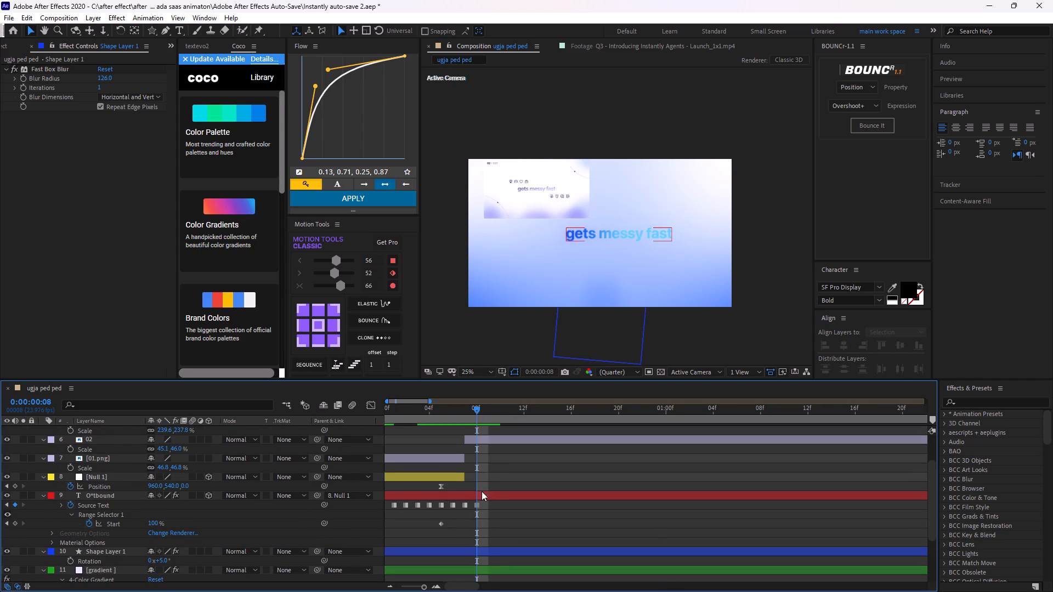
{"action": "left_click", "coordinate": [490, 499]}
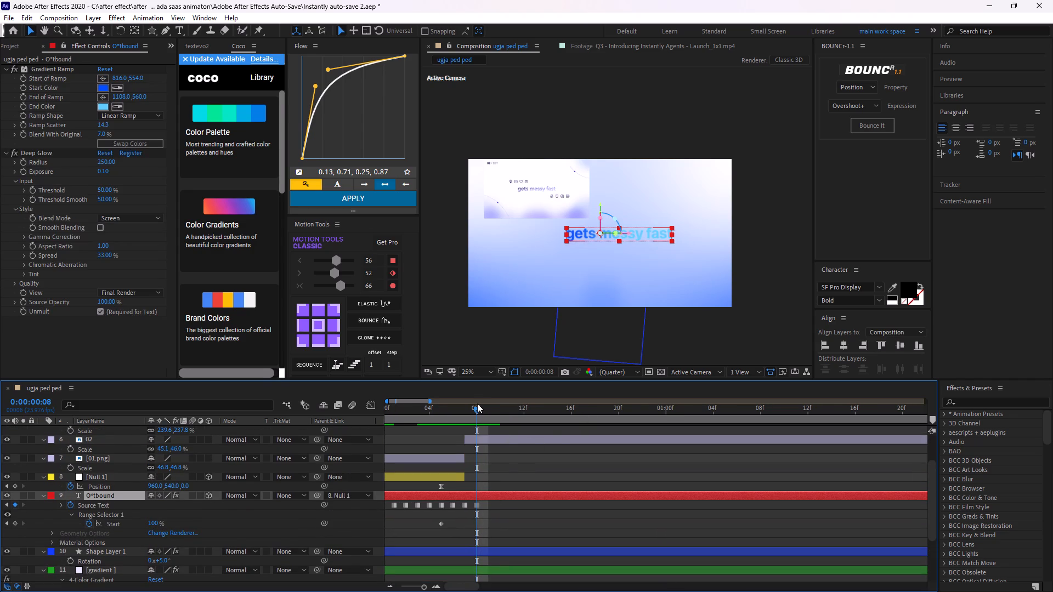
{"action": "left_click", "coordinate": [480, 496]}
{"action": "key", "text": "ctrl+shift+d"}
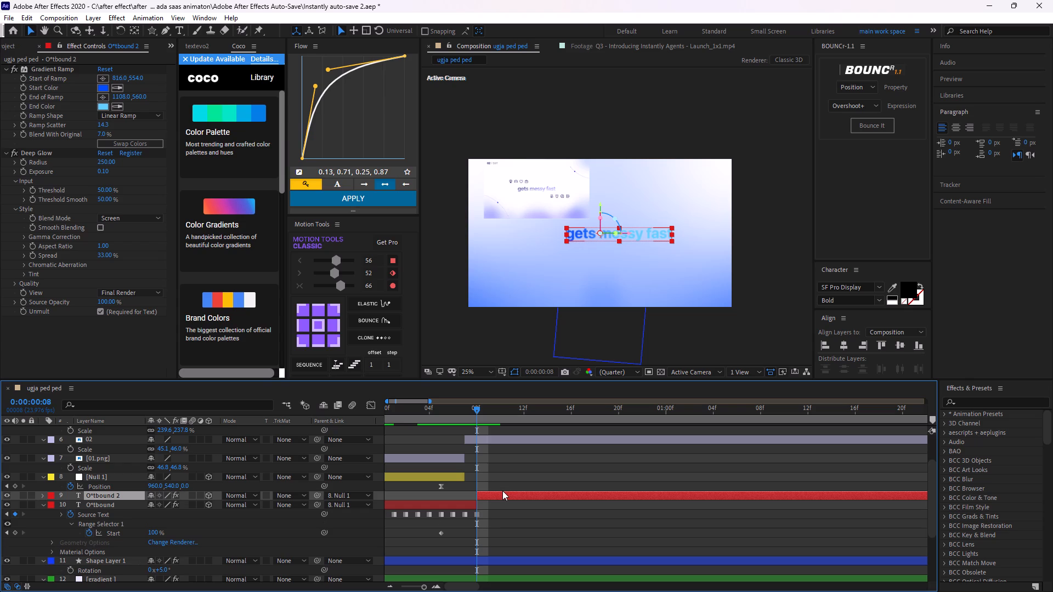
Delete all Source Text and Range Selector Start keyframes from the text layer segment that starts at 0:00:00:08.
{"action": "key", "text": "u"}
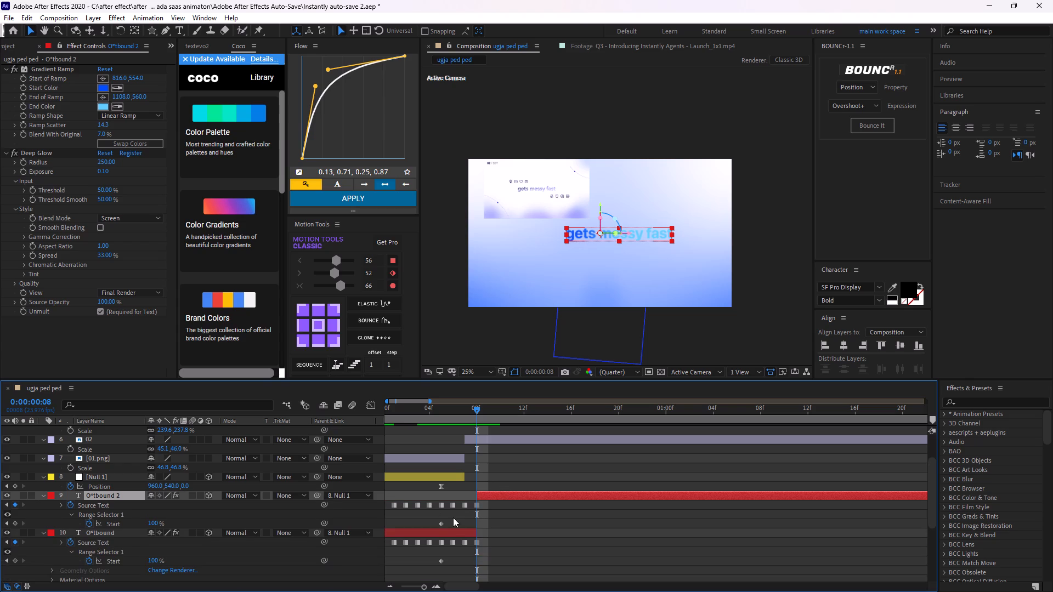
{"action": "left_click_drag", "start_coordinate": [516, 507], "coordinate": [360, 511]}
{"action": "left_click", "coordinate": [360, 511]}
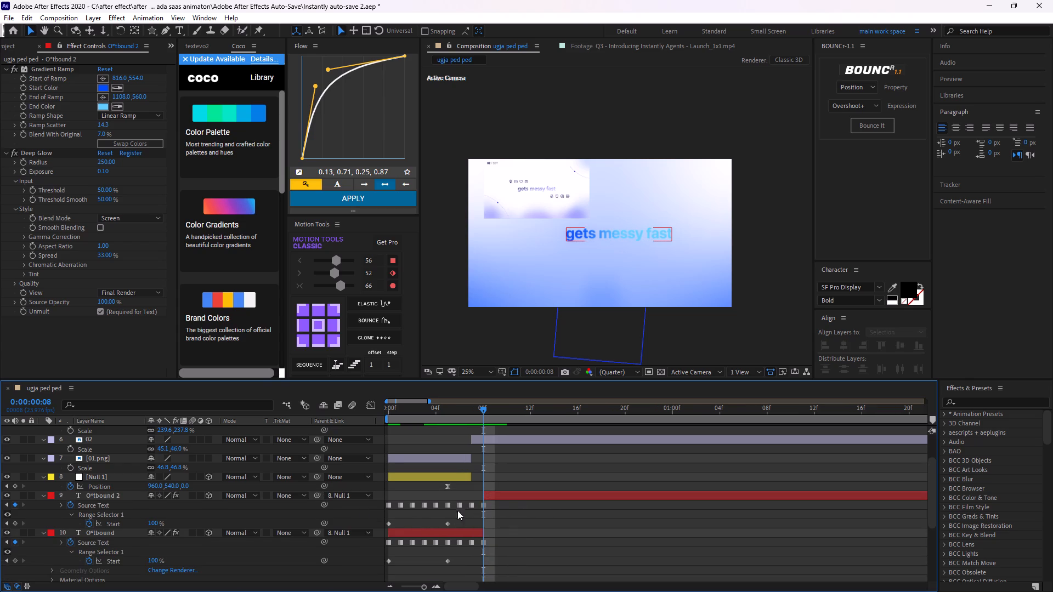
{"action": "left_click_drag", "start_coordinate": [493, 503], "coordinate": [391, 534]}
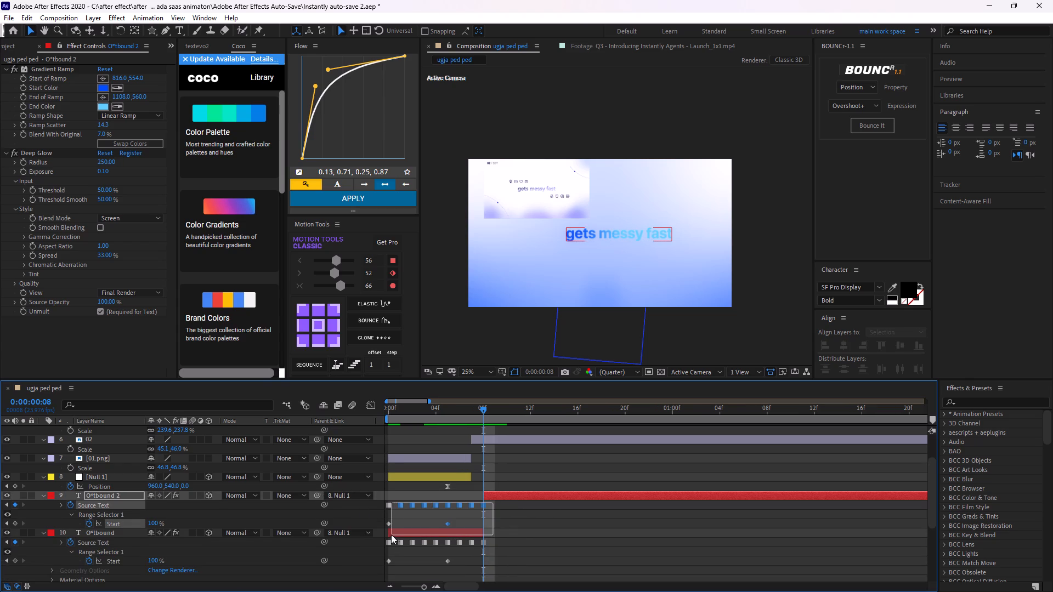
{"action": "left_click_drag", "start_coordinate": [391, 534], "coordinate": [361, 525]}
{"action": "key", "text": "BackSpace"}
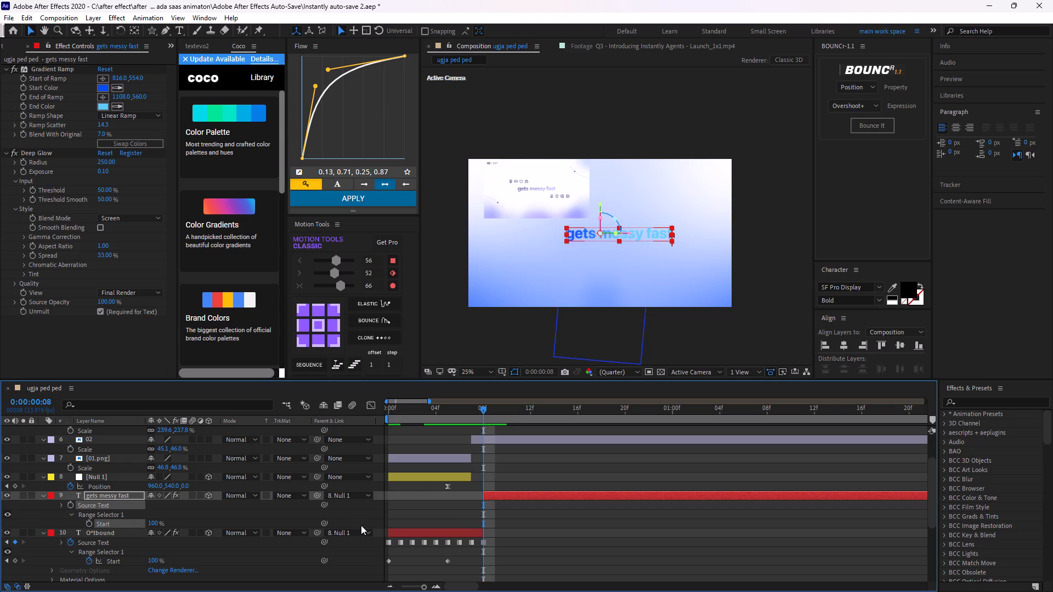
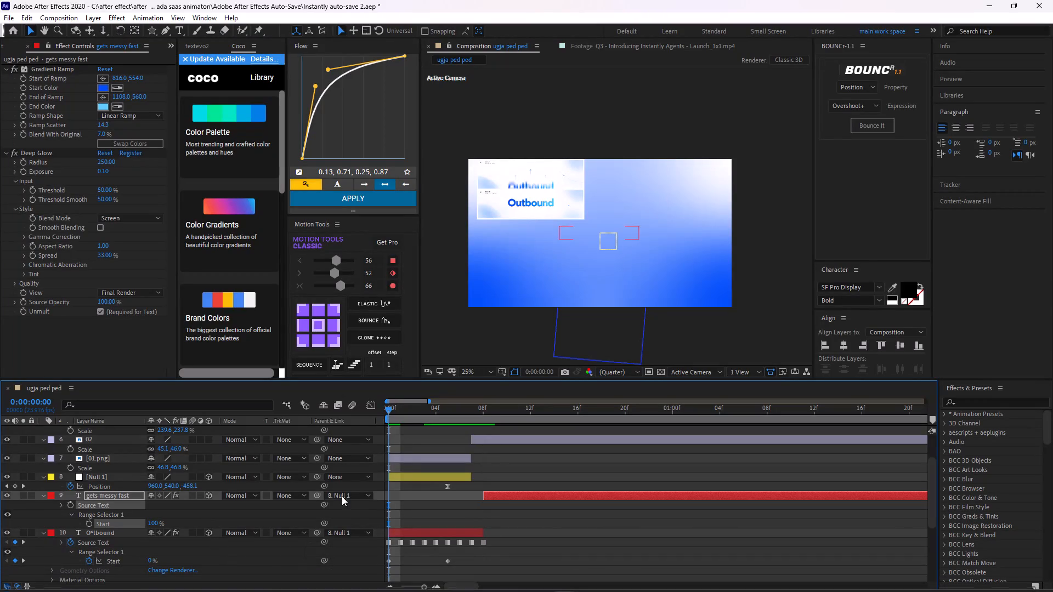
Play the composition from the start and scrub to 0:00:00:08 to review the cut to the "gets messy fast" text.
{"action": "left_click_drag", "start_coordinate": [388, 413], "coordinate": [482, 442]}
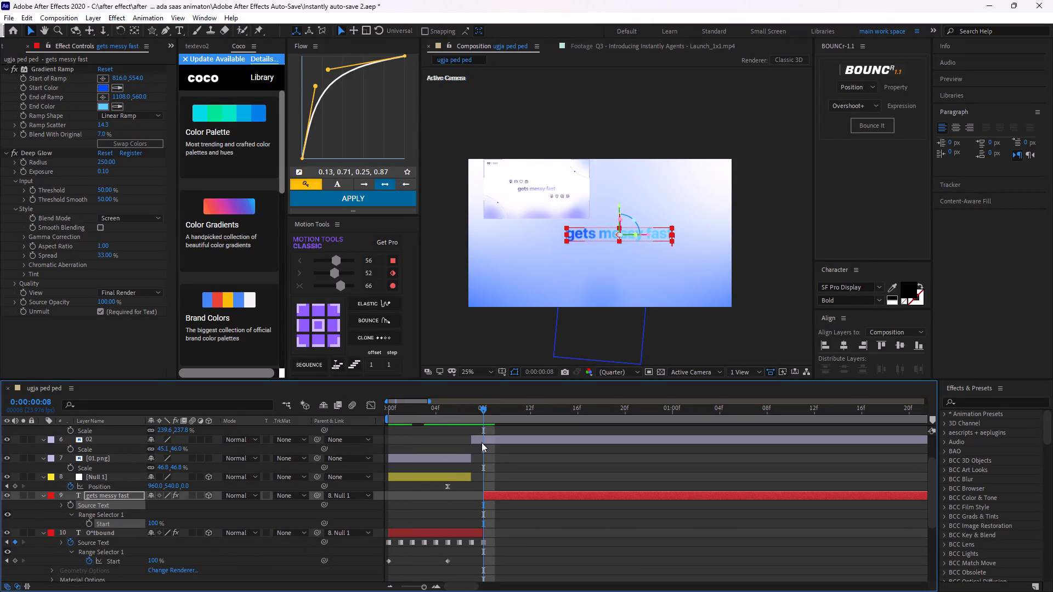
{"action": "key", "text": "Home"}
{"action": "key", "text": "Page_Up"}
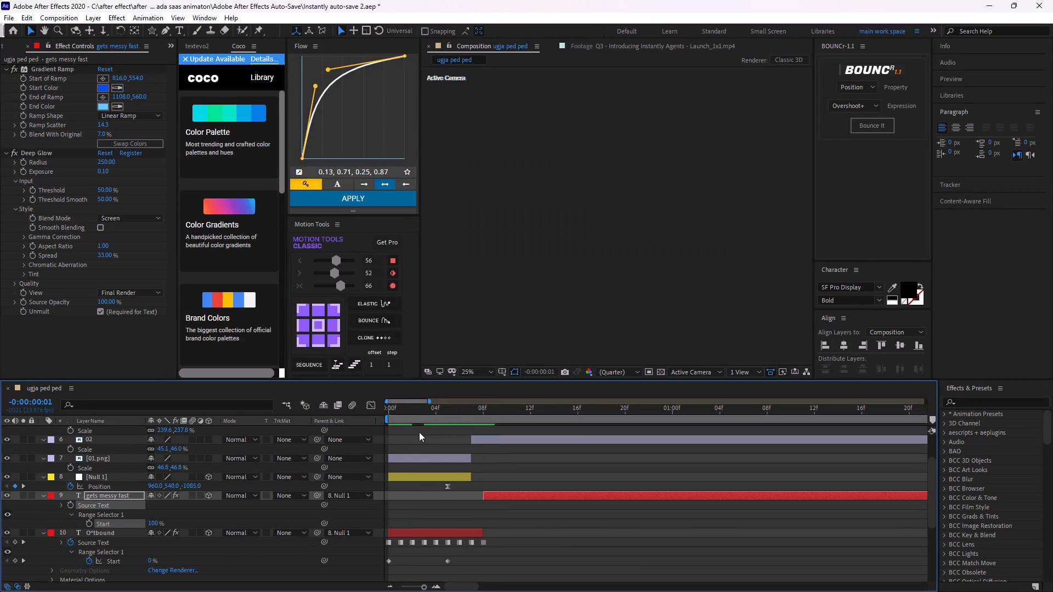
{"action": "key", "text": "space"}
{"action": "key", "text": "space"}
{"action": "left_click_drag", "start_coordinate": [446, 411], "coordinate": [482, 427]}
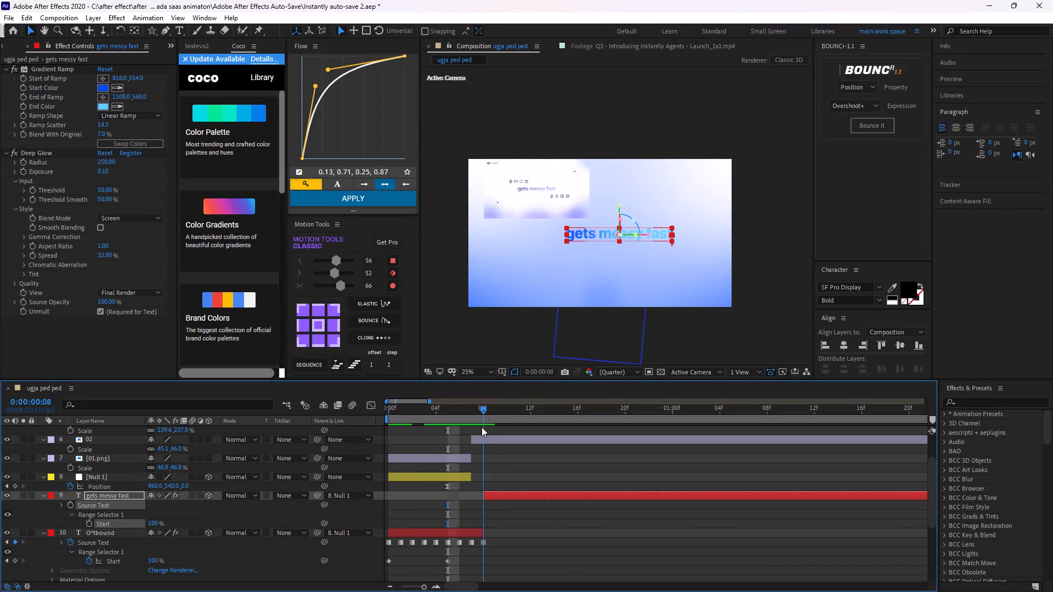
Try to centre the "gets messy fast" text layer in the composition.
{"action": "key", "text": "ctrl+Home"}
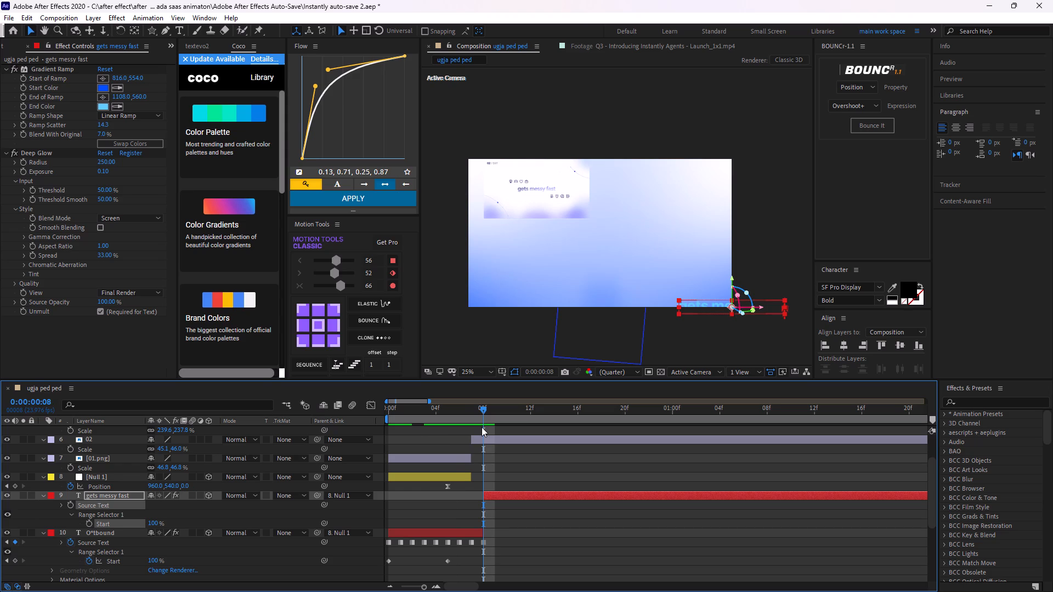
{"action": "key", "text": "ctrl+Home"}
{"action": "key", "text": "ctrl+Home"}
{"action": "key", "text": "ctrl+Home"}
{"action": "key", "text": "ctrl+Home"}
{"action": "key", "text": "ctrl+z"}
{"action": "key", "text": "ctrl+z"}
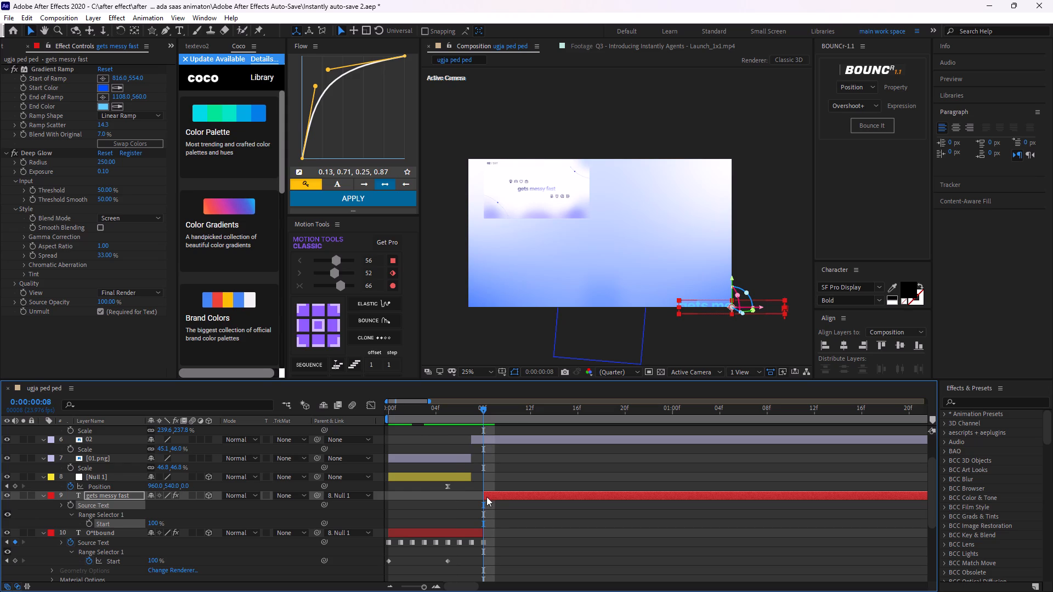
Delete the separate "gets messy fast" text layer.
{"action": "left_click", "coordinate": [486, 496]}
{"action": "left_click", "coordinate": [510, 500]}
{"action": "left_click", "coordinate": [491, 493]}
{"action": "key", "text": "BackSpace"}
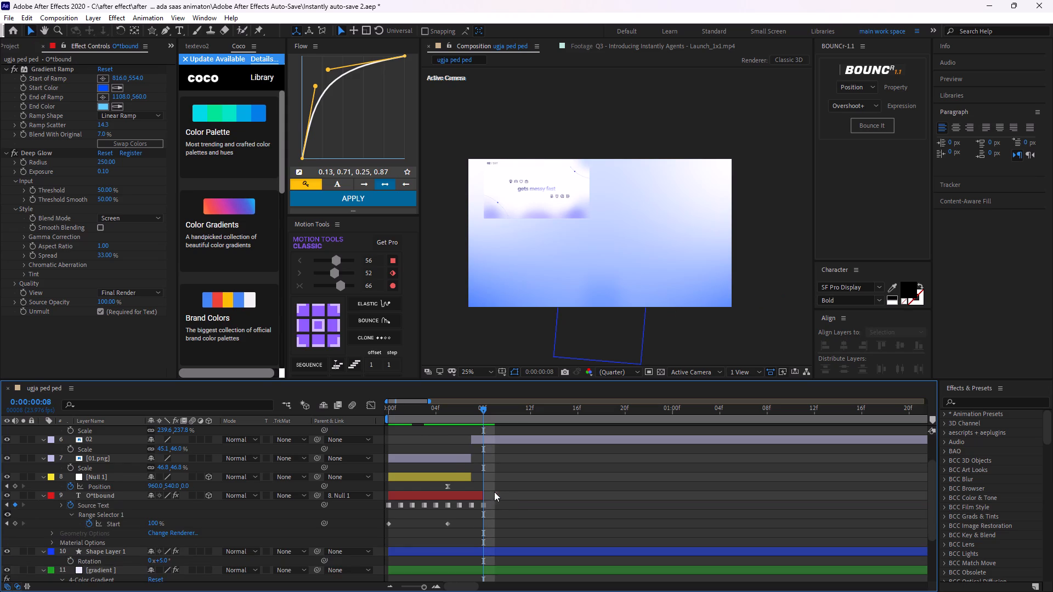
Split the O*tbound text layer at 0:00:00:07 and delete the segment after the split.
{"action": "left_click", "coordinate": [473, 494]}
{"action": "left_click_drag", "start_coordinate": [479, 408], "coordinate": [434, 453]}
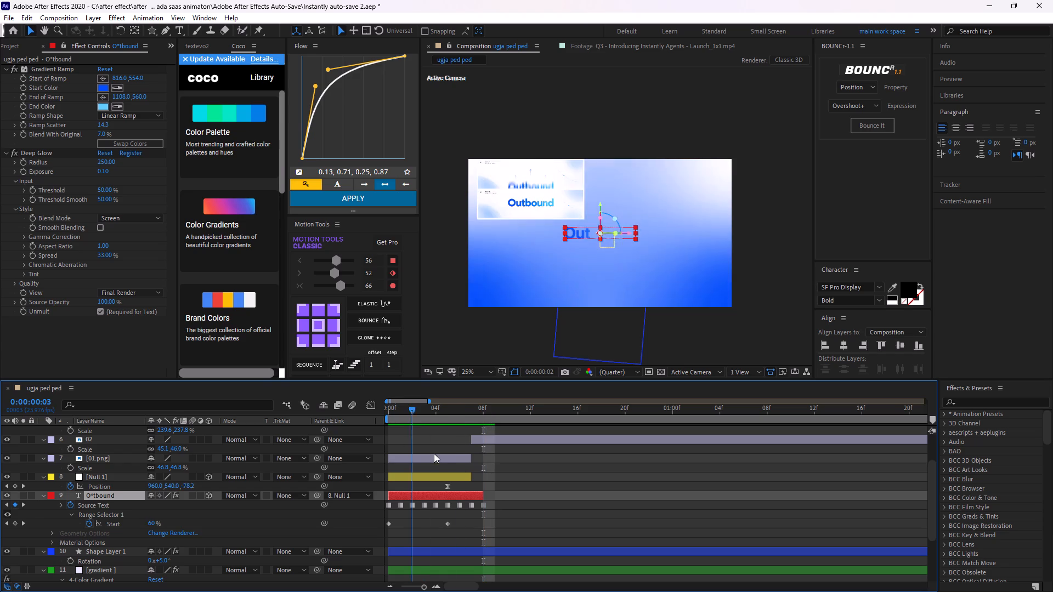
{"action": "left_click_drag", "start_coordinate": [434, 453], "coordinate": [464, 494]}
{"action": "left_click", "coordinate": [508, 495]}
{"action": "left_click_drag", "start_coordinate": [462, 403], "coordinate": [486, 447]}
{"action": "left_click_drag", "start_coordinate": [457, 414], "coordinate": [474, 436]}
{"action": "left_click", "coordinate": [478, 497]}
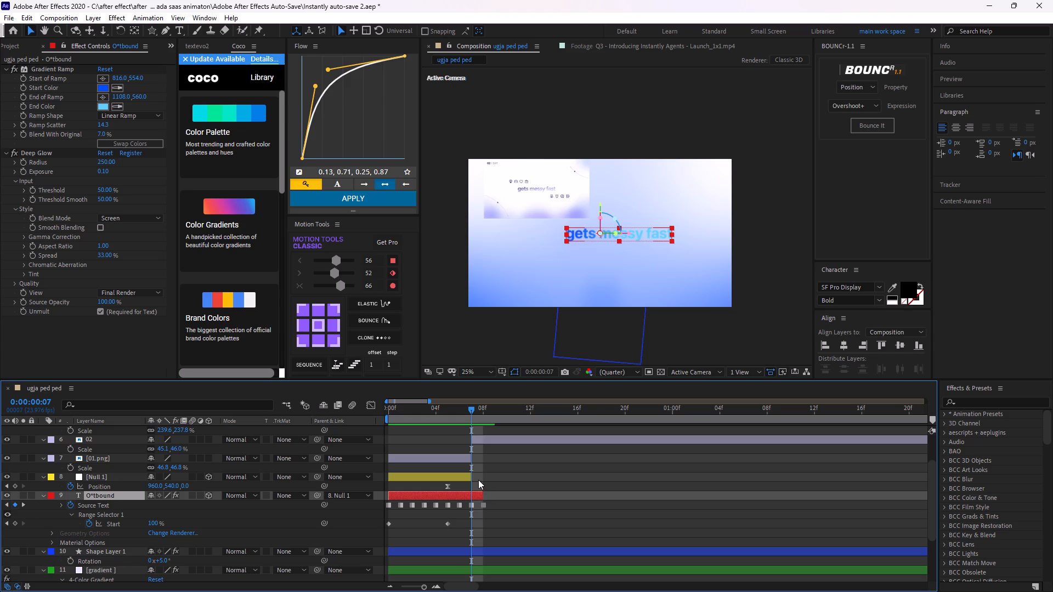
{"action": "key", "text": "ctrl+shift+d"}
{"action": "key", "text": "BackSpace"}
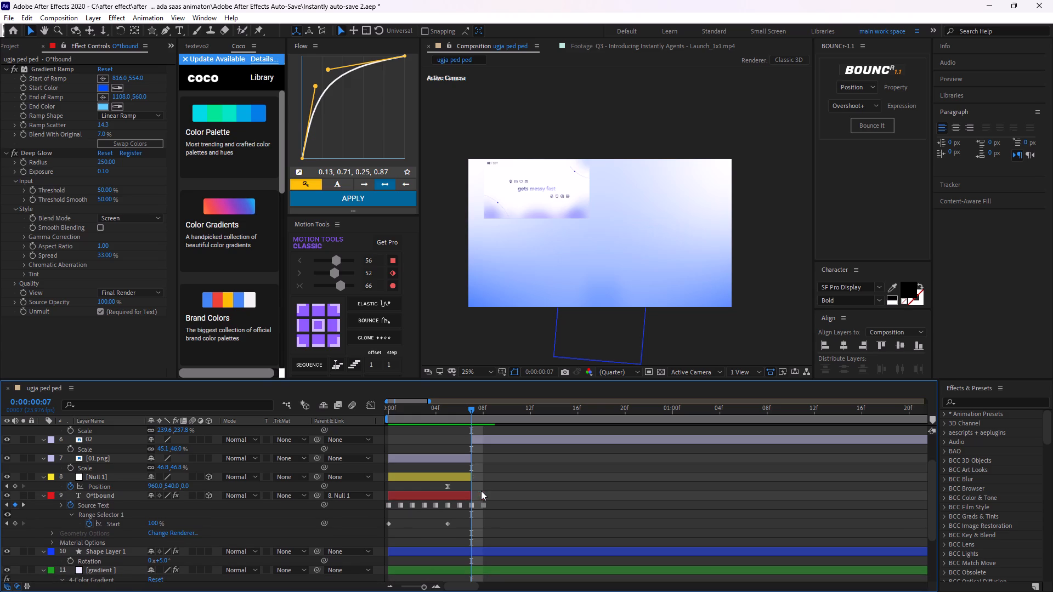
Delete the O*tbound layer's leftover Source Text keyframe at 0:00:00:08.
{"action": "left_click", "coordinate": [482, 504]}
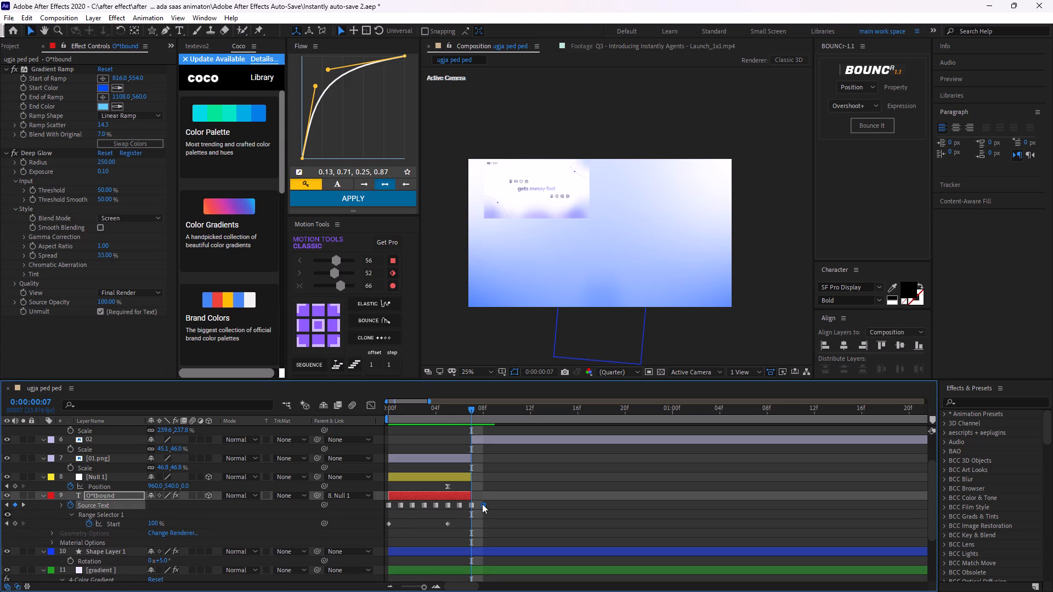
{"action": "key", "text": "BackSpace"}
Review the O*tbound text animation and the transition around 0:00:00:06 to 0:00:00:08.
{"action": "scroll", "coordinate": [477, 490], "scroll_direction": "up", "scroll_amount": 3, "text": "alt"}
{"action": "scroll", "coordinate": [477, 489], "scroll_direction": "down", "scroll_amount": 1}
{"action": "middle_click_drag", "start_coordinate": [477, 489], "coordinate": [786, 496]}
{"action": "scroll", "coordinate": [477, 489], "scroll_direction": "down", "scroll_amount": 3}
{"action": "scroll", "coordinate": [784, 497], "scroll_direction": "up", "scroll_amount": 1}
{"action": "scroll", "coordinate": [785, 497], "scroll_direction": "down", "scroll_amount": 2}
{"action": "scroll", "coordinate": [786, 496], "scroll_direction": "up", "scroll_amount": 2}
{"action": "scroll", "coordinate": [786, 496], "scroll_direction": "down", "scroll_amount": 7}
{"action": "scroll", "coordinate": [775, 487], "scroll_direction": "up", "scroll_amount": 1}
{"action": "scroll", "coordinate": [732, 447], "scroll_direction": "down", "scroll_amount": 1}
{"action": "left_click_drag", "start_coordinate": [582, 407], "coordinate": [503, 442]}
{"action": "scroll", "coordinate": [649, 437], "scroll_direction": "up", "scroll_amount": 2}
{"action": "middle_click_drag", "start_coordinate": [649, 437], "coordinate": [606, 543]}
{"action": "scroll", "coordinate": [606, 543], "scroll_direction": "up", "scroll_amount": 3}
{"action": "scroll", "coordinate": [606, 543], "scroll_direction": "down", "scroll_amount": 1}
{"action": "scroll", "coordinate": [605, 542], "scroll_direction": "up", "scroll_amount": 4}
{"action": "key", "text": "space"}
{"action": "key", "text": "space"}
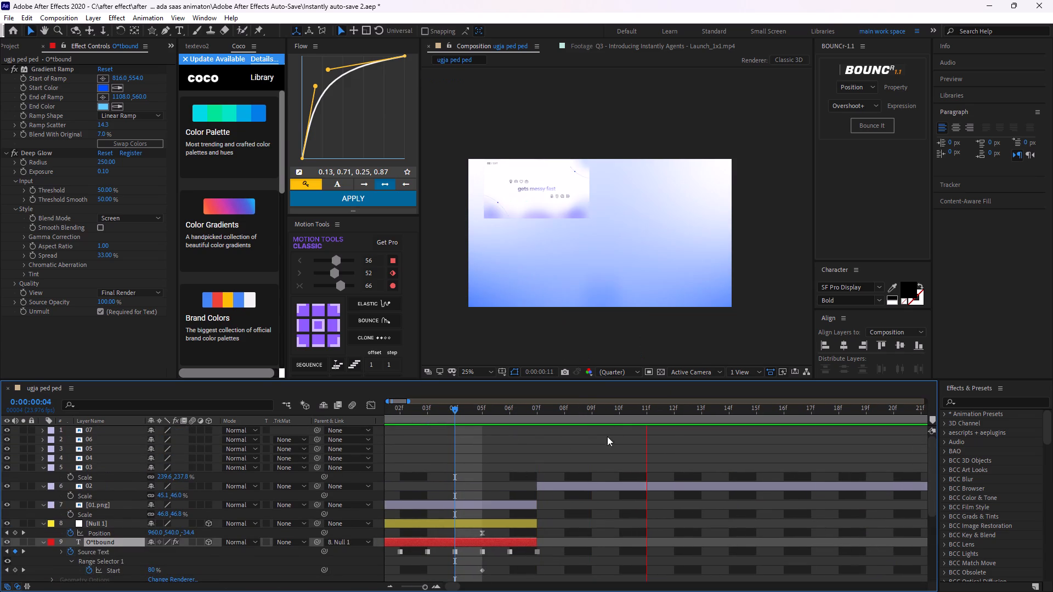
{"action": "left_click_drag", "start_coordinate": [644, 412], "coordinate": [579, 464]}
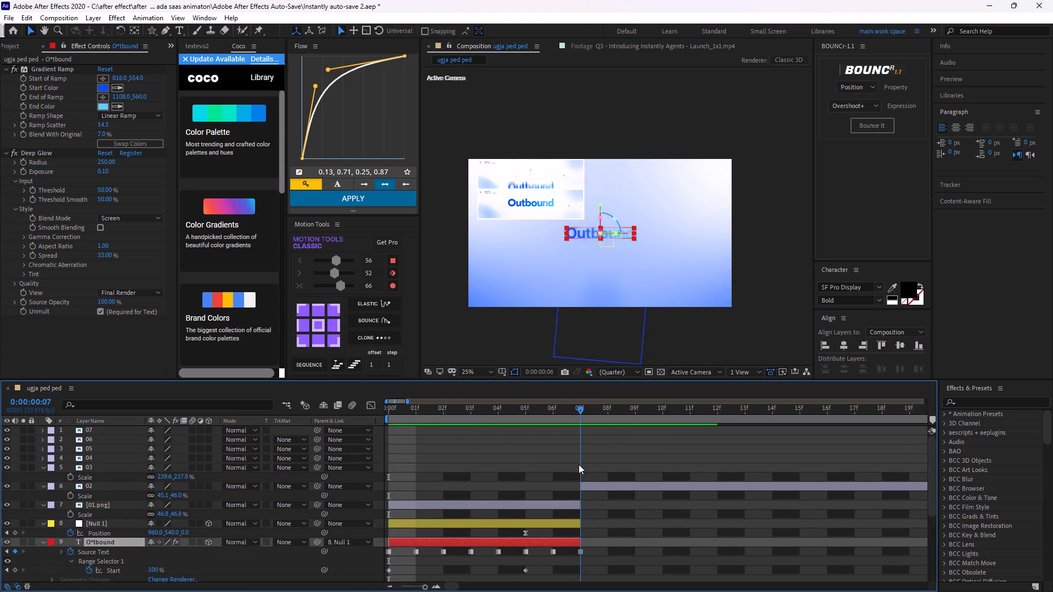
{"action": "left_click_drag", "start_coordinate": [579, 464], "coordinate": [552, 519]}
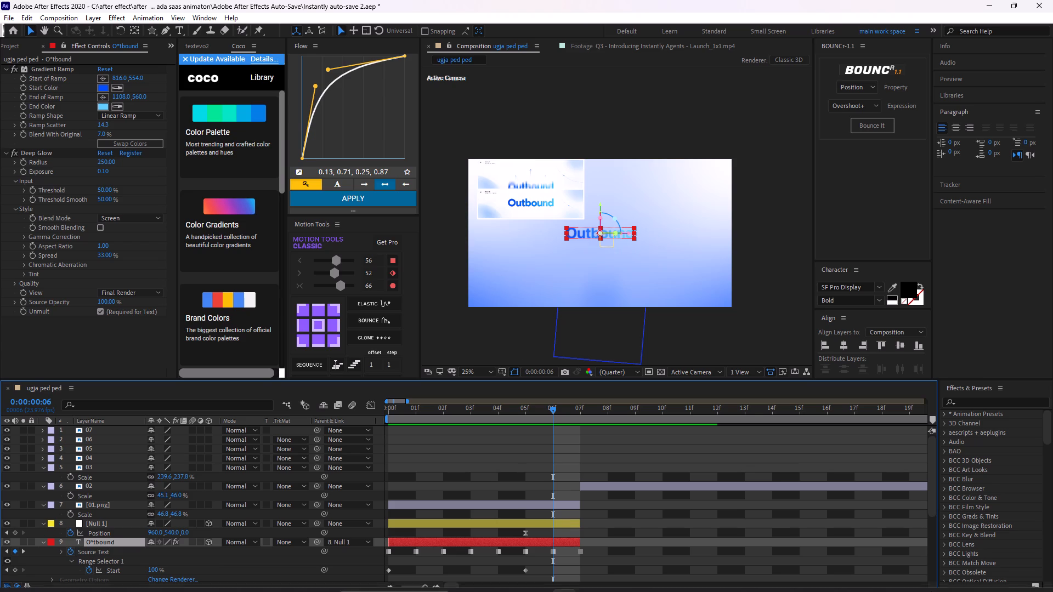
{"action": "left_click_drag", "start_coordinate": [554, 410], "coordinate": [591, 447]}
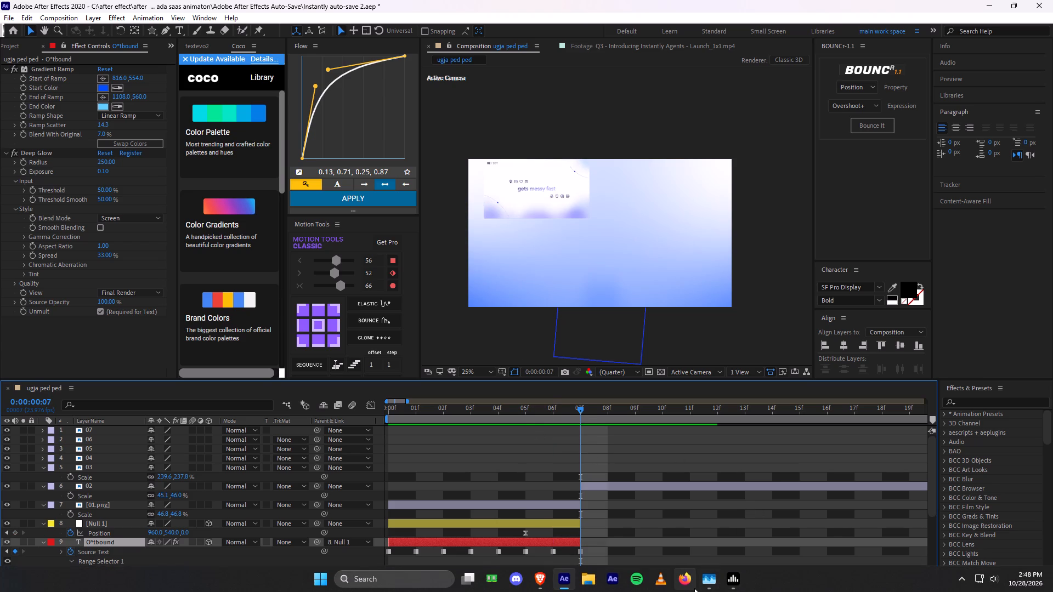
{"action": "left_click_drag", "start_coordinate": [582, 413], "coordinate": [601, 425]}
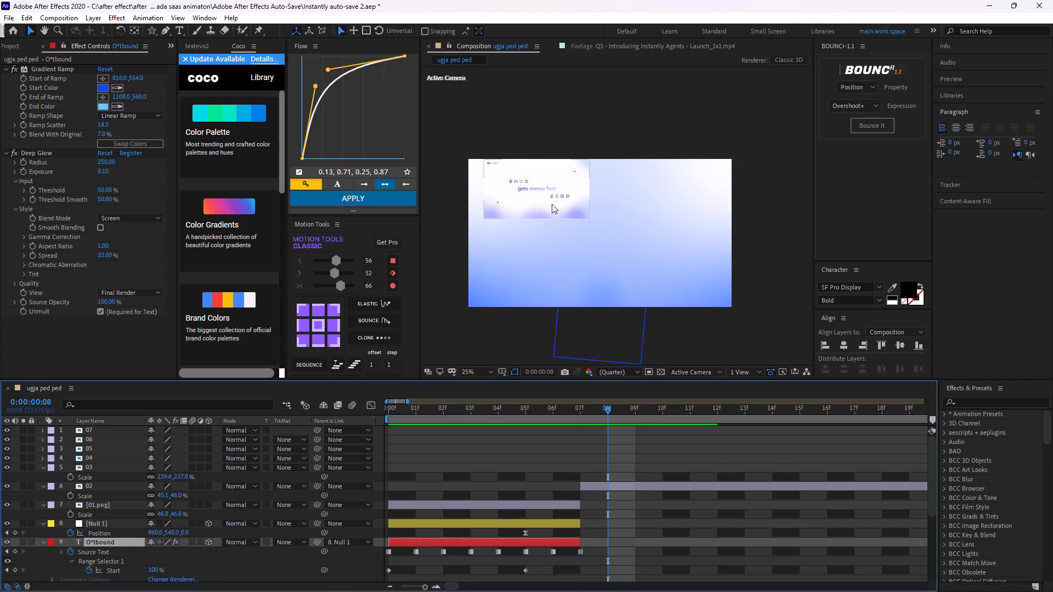
Reposition the 02 storyboard image close to the composition's upper-left corner.
{"action": "scroll", "coordinate": [554, 191], "scroll_direction": "down", "scroll_amount": 3}
{"action": "scroll", "coordinate": [554, 190], "scroll_direction": "up", "scroll_amount": 6}
{"action": "middle_click_drag", "start_coordinate": [563, 204], "coordinate": [748, 262]}
{"action": "scroll", "coordinate": [614, 201], "scroll_direction": "down", "scroll_amount": 3}
{"action": "left_click_drag", "start_coordinate": [600, 205], "coordinate": [581, 207]}
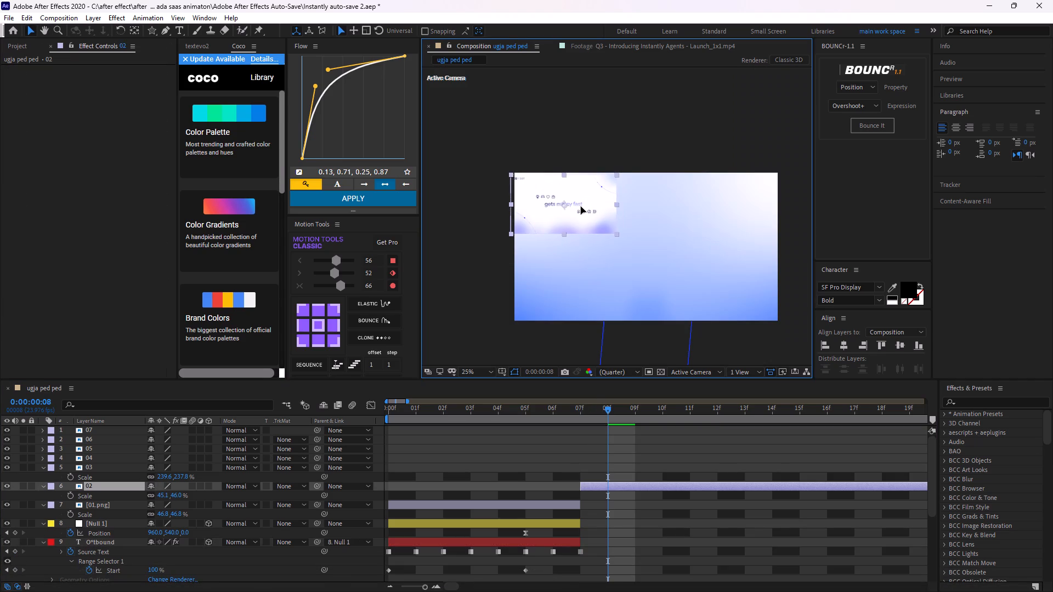
{"action": "left_click_drag", "start_coordinate": [581, 207], "coordinate": [587, 207]}
Examine the 02 storyboard image against the gradient background at different magnifications.
{"action": "scroll", "coordinate": [587, 207], "scroll_direction": "down", "scroll_amount": 1}
{"action": "scroll", "coordinate": [587, 207], "scroll_direction": "up", "scroll_amount": 2}
{"action": "middle_click_drag", "start_coordinate": [587, 207], "coordinate": [677, 236]}
{"action": "scroll", "coordinate": [676, 234], "scroll_direction": "up", "scroll_amount": 1}
{"action": "scroll", "coordinate": [676, 234], "scroll_direction": "down", "scroll_amount": 2}
{"action": "scroll", "coordinate": [676, 234], "scroll_direction": "up", "scroll_amount": 1}
{"action": "scroll", "coordinate": [676, 234], "scroll_direction": "down", "scroll_amount": 1}
{"action": "scroll", "coordinate": [674, 231], "scroll_direction": "up", "scroll_amount": 1}
{"action": "scroll", "coordinate": [669, 226], "scroll_direction": "down", "scroll_amount": 2}
{"action": "scroll", "coordinate": [669, 226], "scroll_direction": "up", "scroll_amount": 1}
{"action": "scroll", "coordinate": [669, 226], "scroll_direction": "down", "scroll_amount": 1}
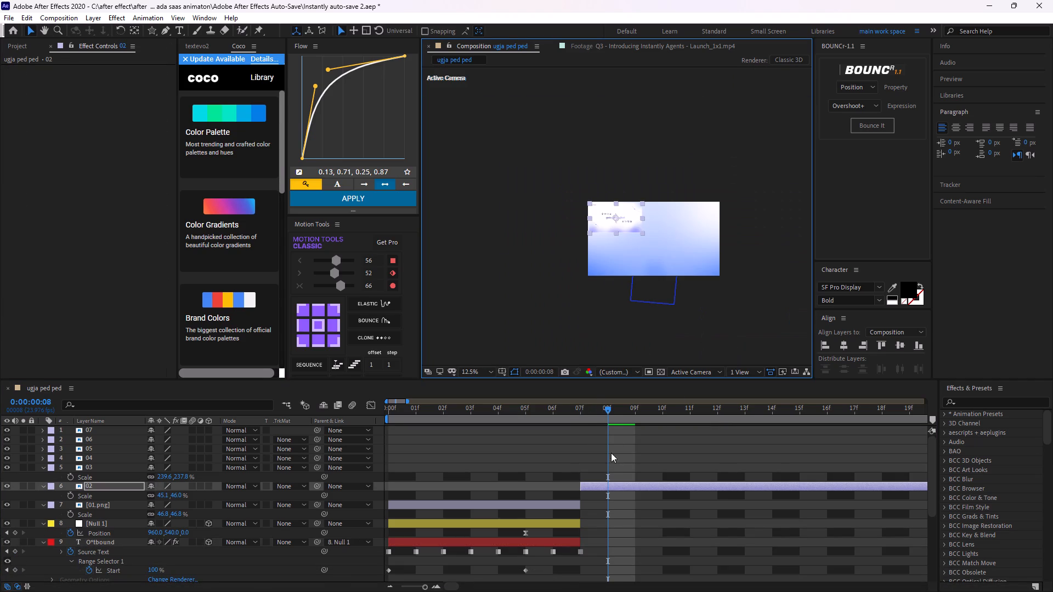
Play and scrub the composition to review the end of the Outbound text and its layer timing at 0:00:00:07.
{"action": "left_click_drag", "start_coordinate": [613, 413], "coordinate": [550, 494]}
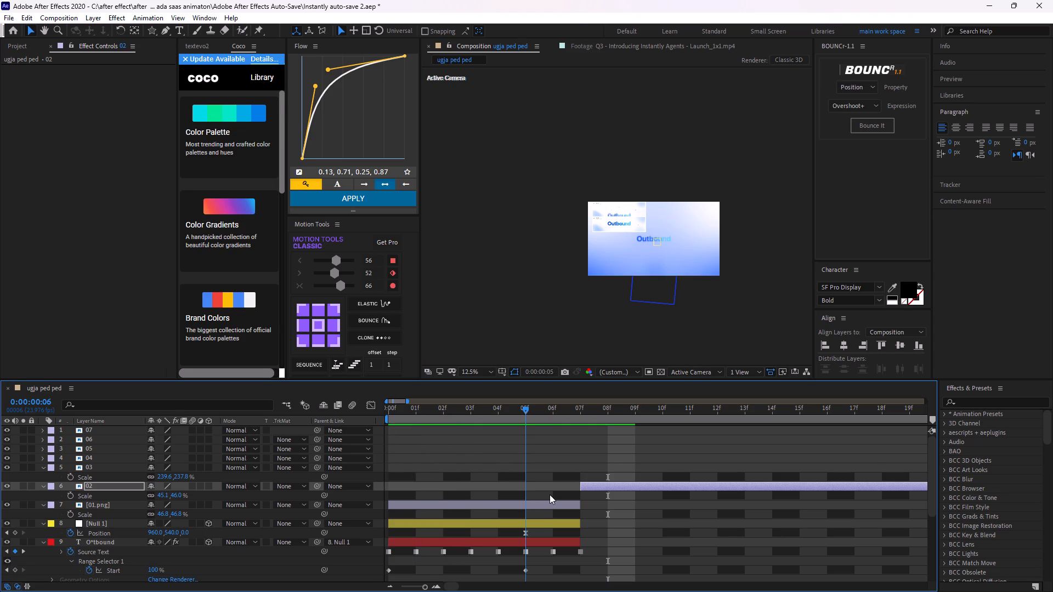
{"action": "left_click_drag", "start_coordinate": [550, 494], "coordinate": [371, 484]}
{"action": "key", "text": "space"}
{"action": "key", "text": "space"}
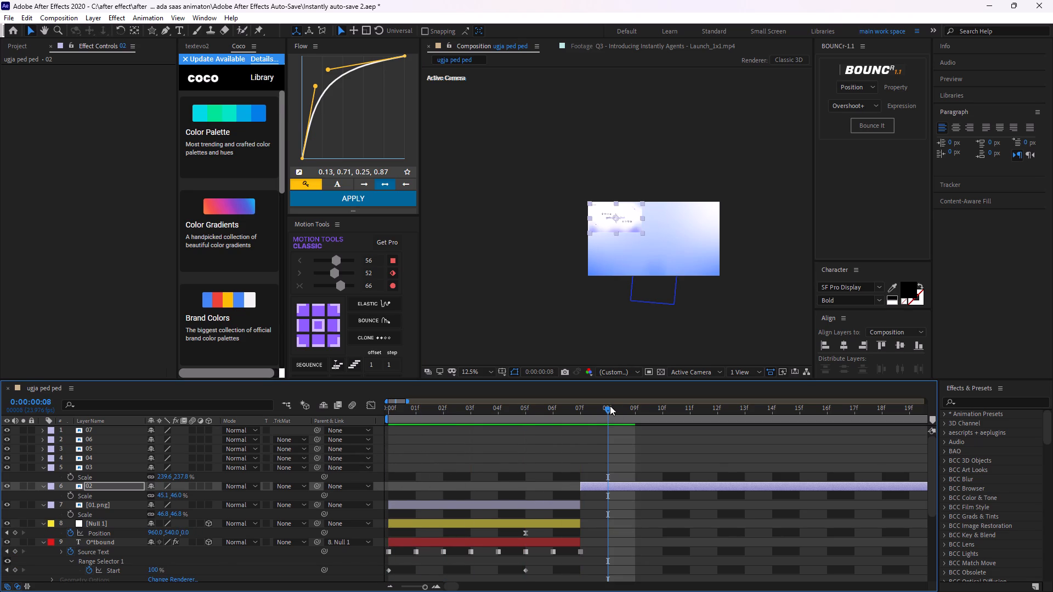
{"action": "left_click_drag", "start_coordinate": [602, 409], "coordinate": [573, 470]}
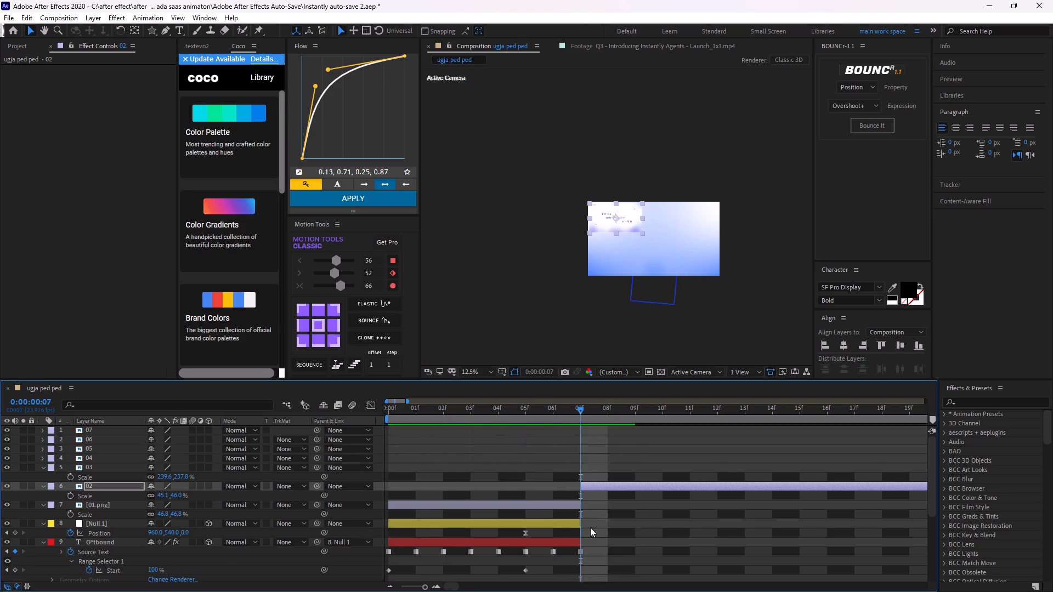
{"action": "scroll", "coordinate": [592, 514], "scroll_direction": "down", "scroll_amount": 2, "text": "alt"}
{"action": "scroll", "coordinate": [592, 514], "scroll_direction": "up", "scroll_amount": 2, "text": "alt"}
{"action": "middle_click_drag", "start_coordinate": [542, 530], "coordinate": [1052, 500]}
{"action": "scroll", "coordinate": [622, 457], "scroll_direction": "up", "scroll_amount": 1, "text": "alt"}
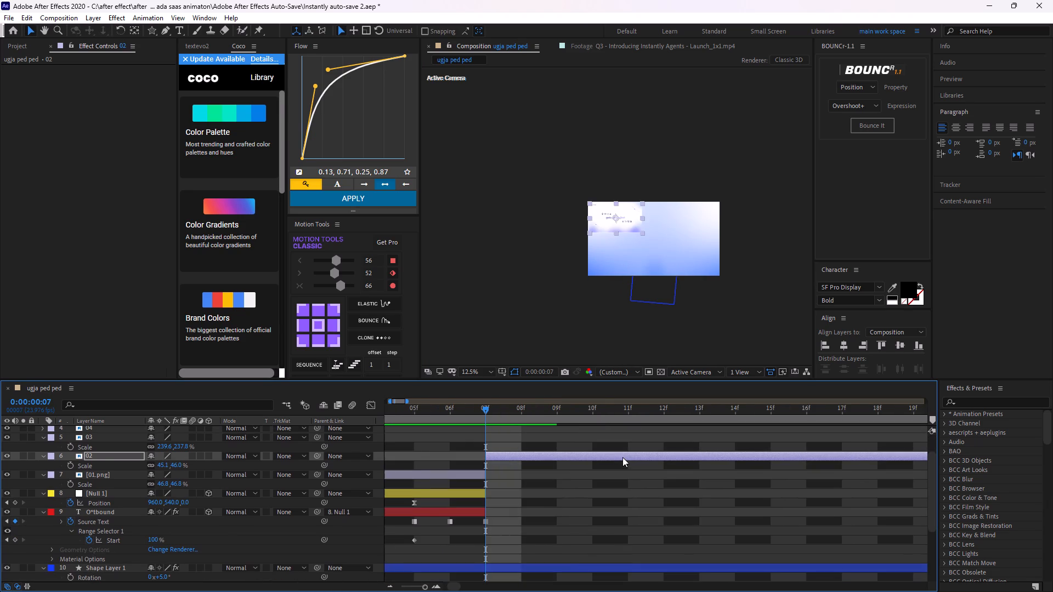
{"action": "middle_click_drag", "start_coordinate": [554, 492], "coordinate": [779, 494]}
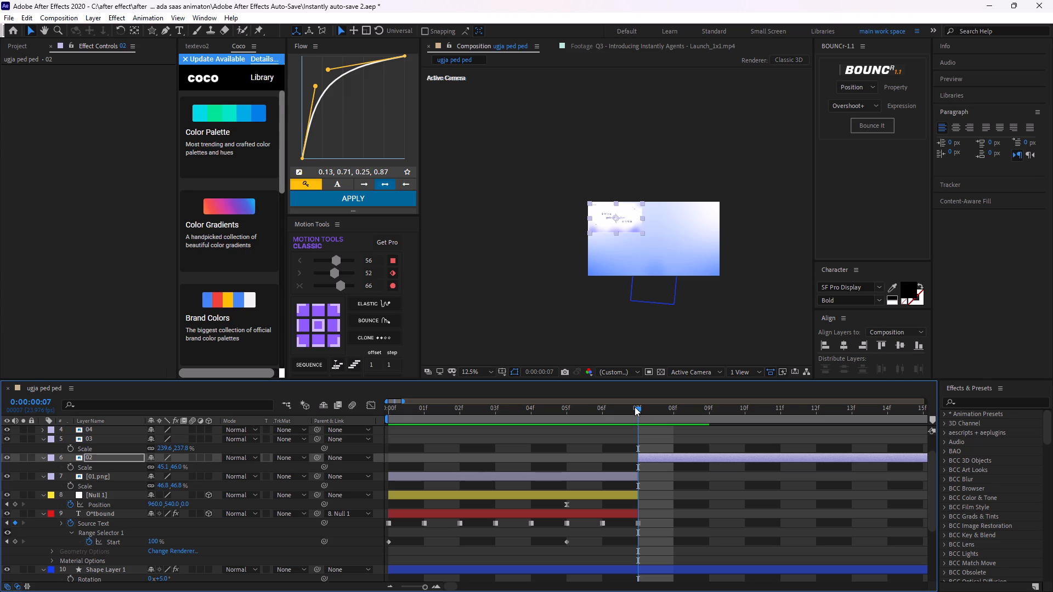
{"action": "scroll", "coordinate": [677, 383], "scroll_direction": "up", "scroll_amount": 1}
{"action": "scroll", "coordinate": [30, 46], "scroll_direction": "down", "scroll_amount": 1}
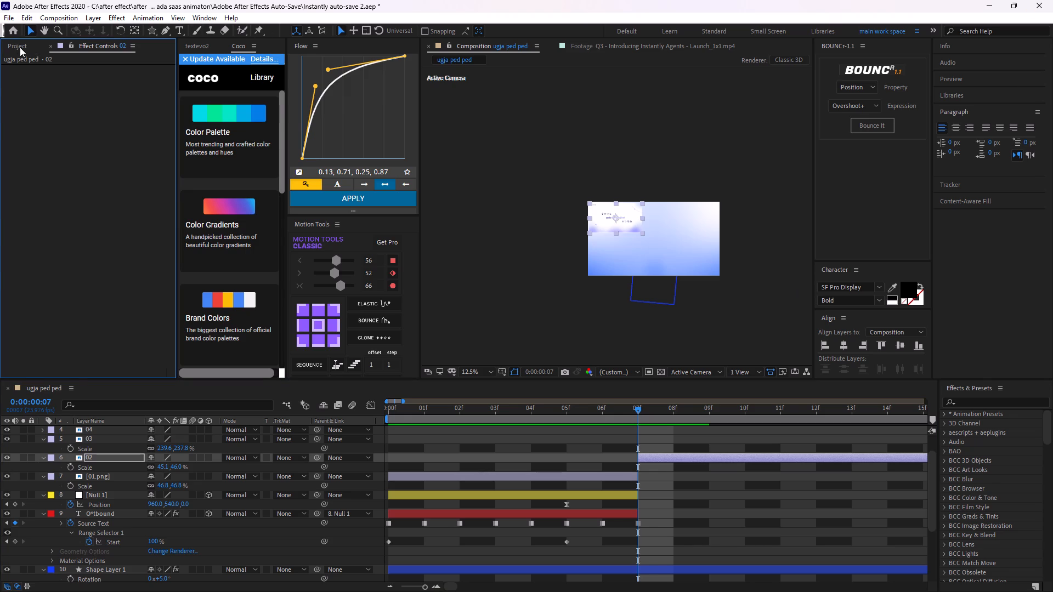
Open the "Someone should build this" reference video from the project's referance folder and study its text animation and scene transitions.
{"action": "left_click", "coordinate": [20, 47]}
{"action": "left_click", "coordinate": [24, 252]}
{"action": "left_click", "coordinate": [49, 235]}
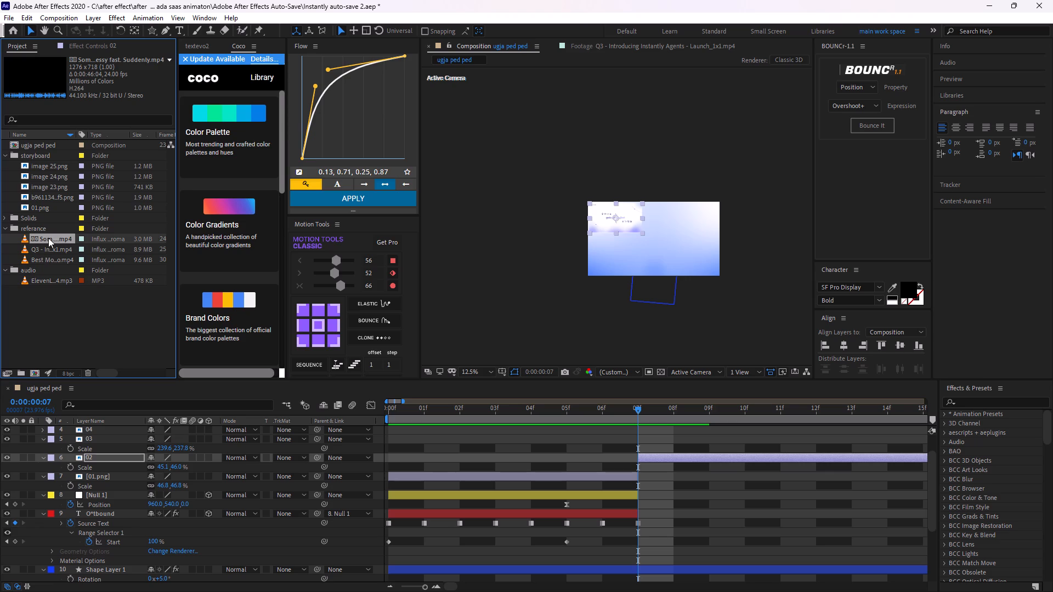
{"action": "double_click", "coordinate": [49, 237]}
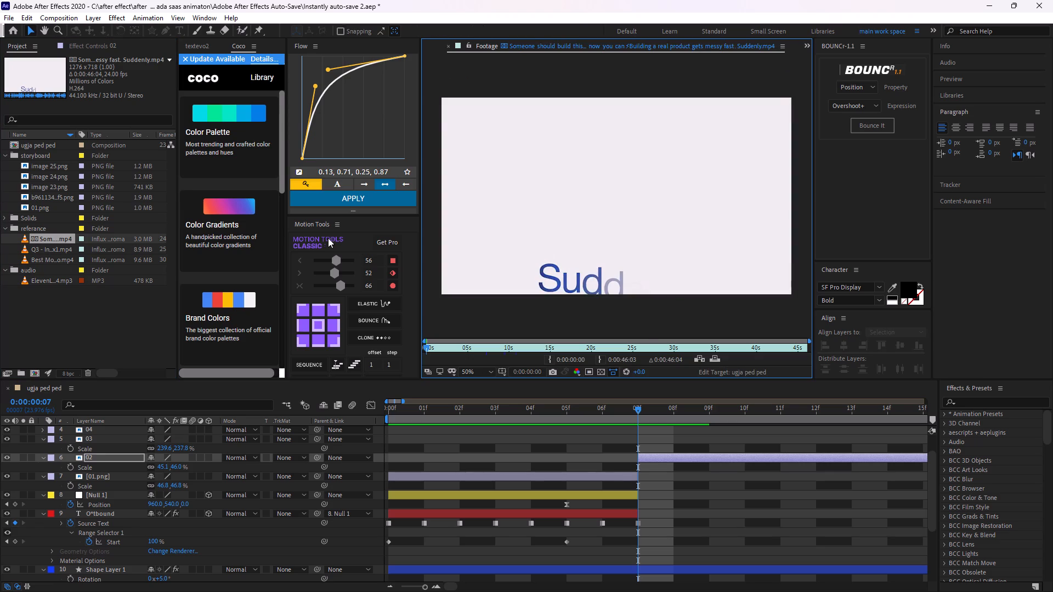
{"action": "key", "text": "space"}
{"action": "key", "text": "space"}
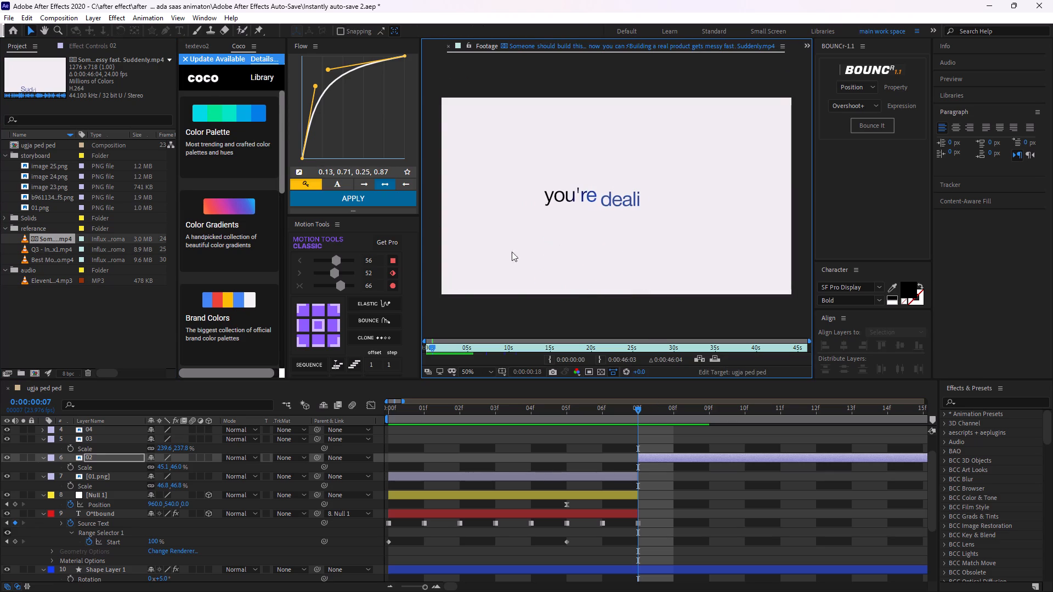
{"action": "key", "text": "space"}
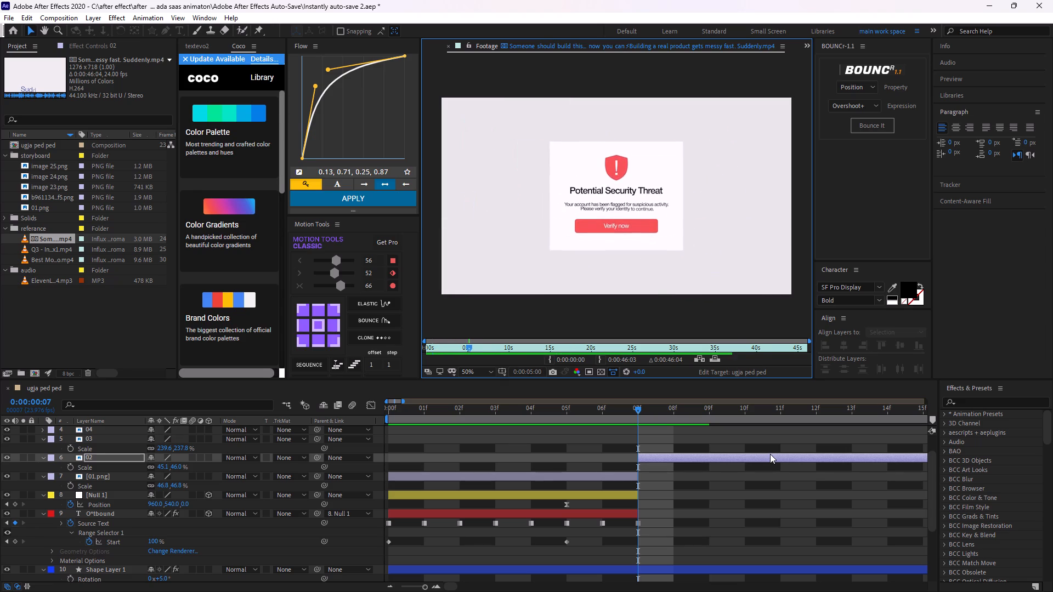
{"action": "key", "text": "space"}
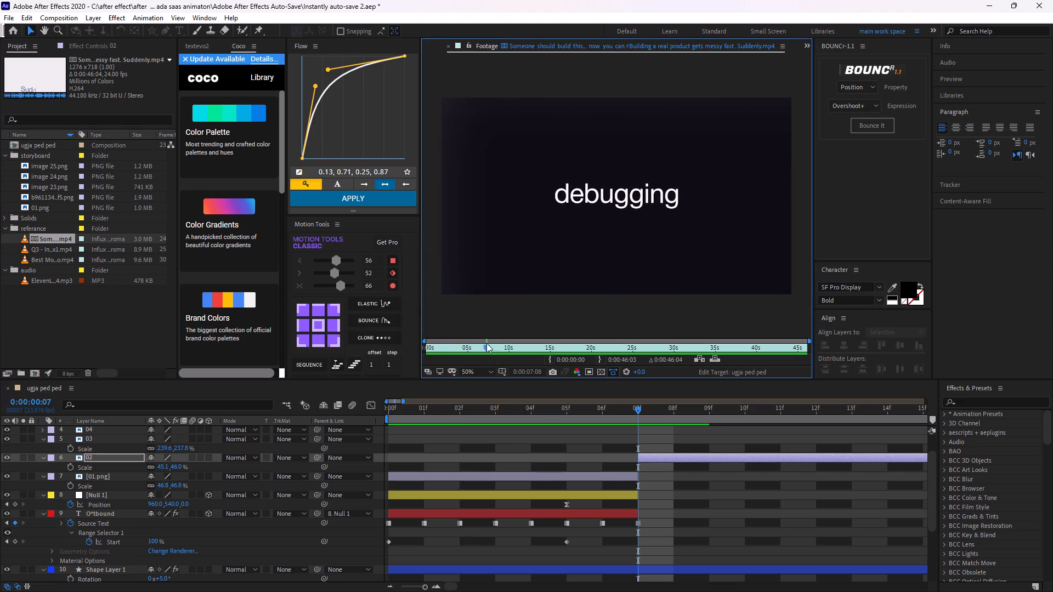
{"action": "left_click_drag", "start_coordinate": [485, 344], "coordinate": [241, 422]}
{"action": "key", "text": "space"}
{"action": "key", "text": "space"}
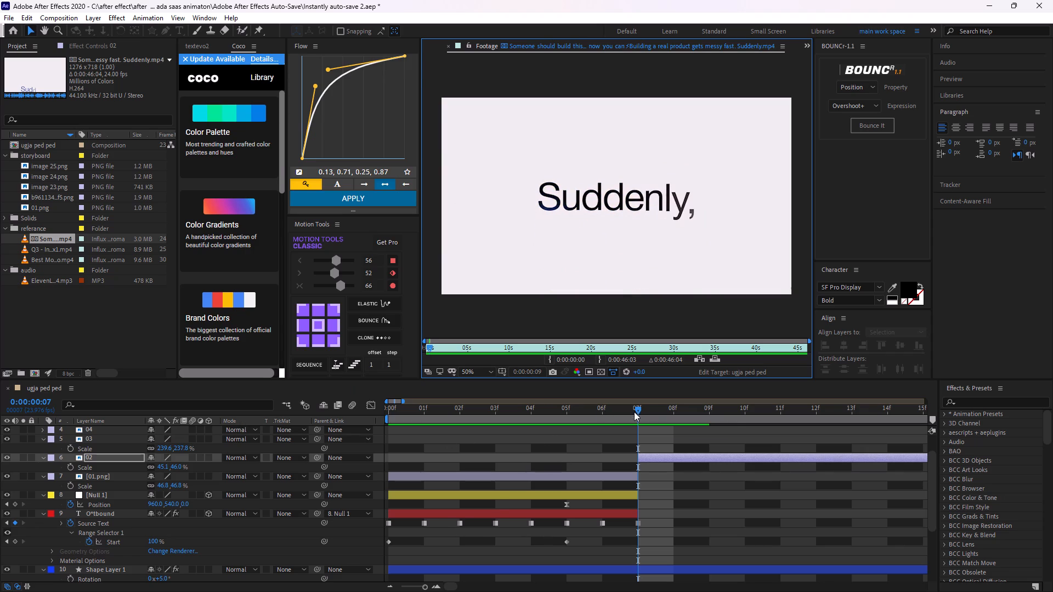
Play the ugja ped ped composition from the start to review the Outbound text animation.
{"action": "left_click_drag", "start_coordinate": [634, 412], "coordinate": [324, 475]}
{"action": "key", "text": "space"}
{"action": "key", "text": "space"}
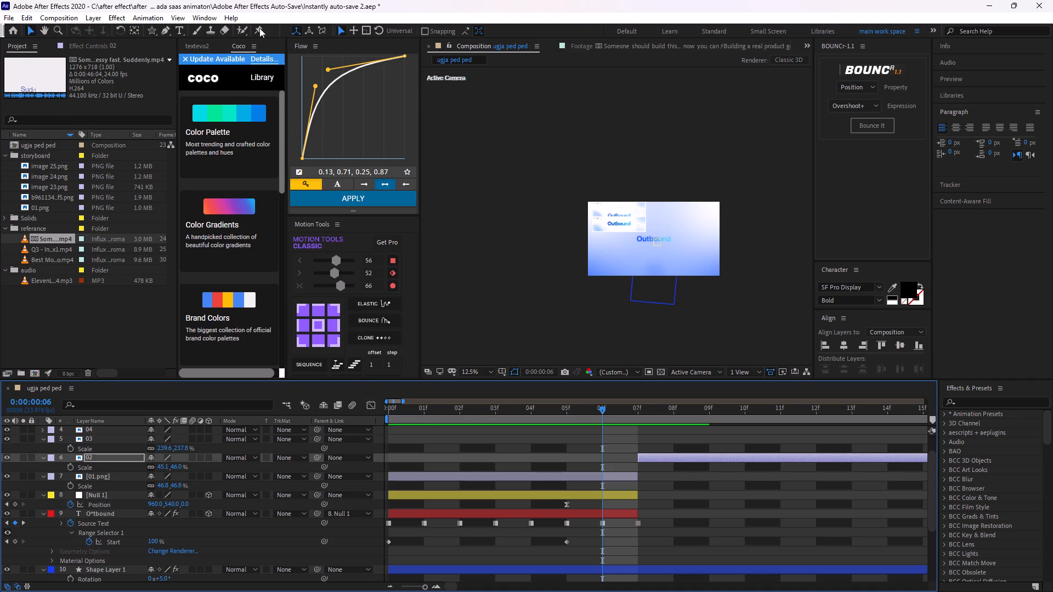
Return to the "Someone should build this" reference footage and study its opening text from "Suddenly," to "you're dealing".
{"action": "left_click", "coordinate": [46, 254]}
{"action": "left_click", "coordinate": [48, 248]}
{"action": "left_click", "coordinate": [55, 243]}
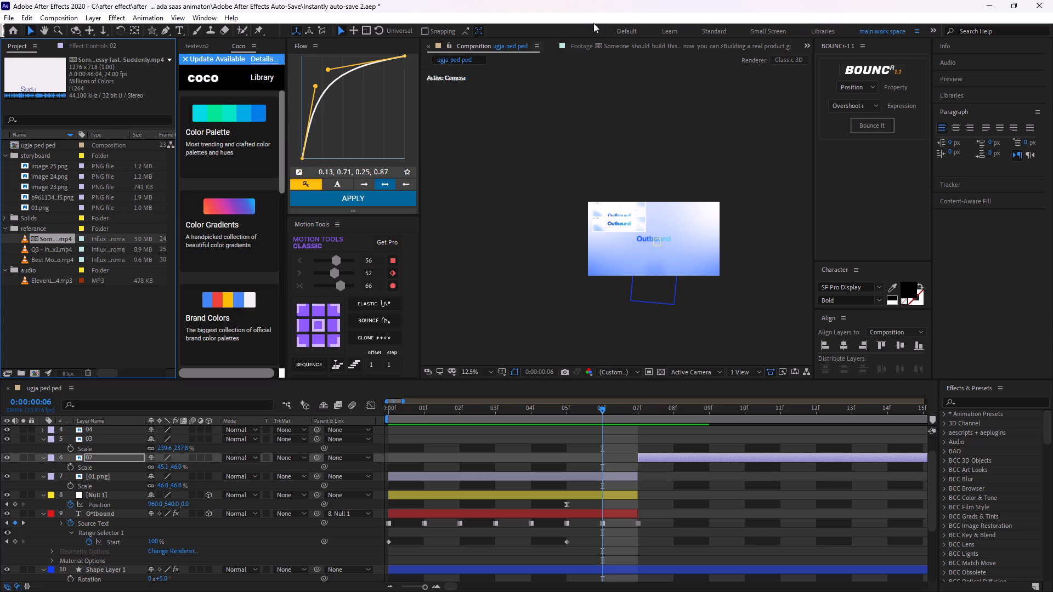
{"action": "left_click", "coordinate": [626, 52]}
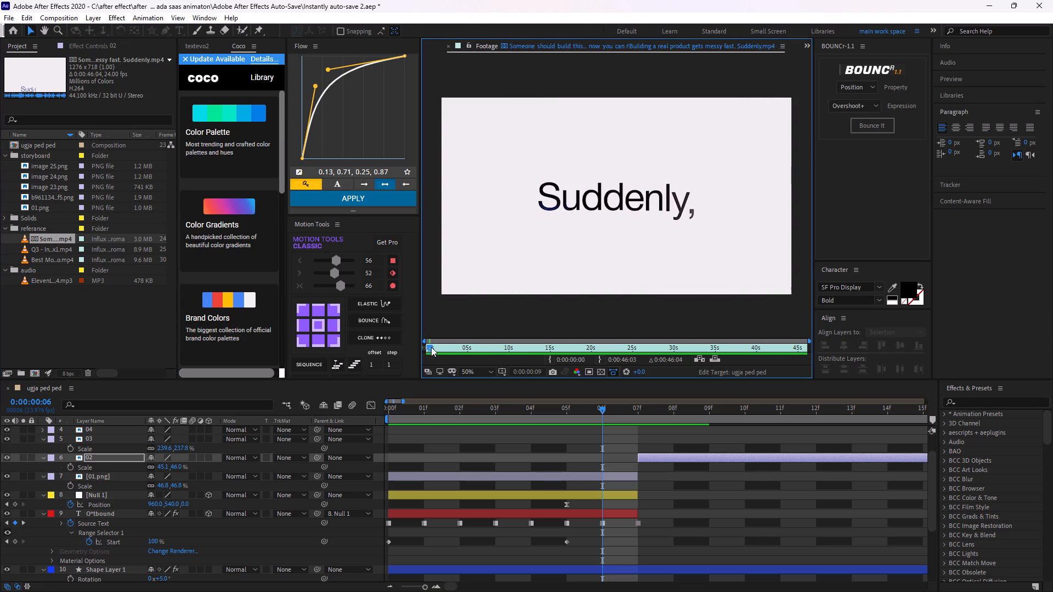
{"action": "left_click_drag", "start_coordinate": [431, 347], "coordinate": [389, 348]}
{"action": "key", "text": "space"}
{"action": "key", "text": "space"}
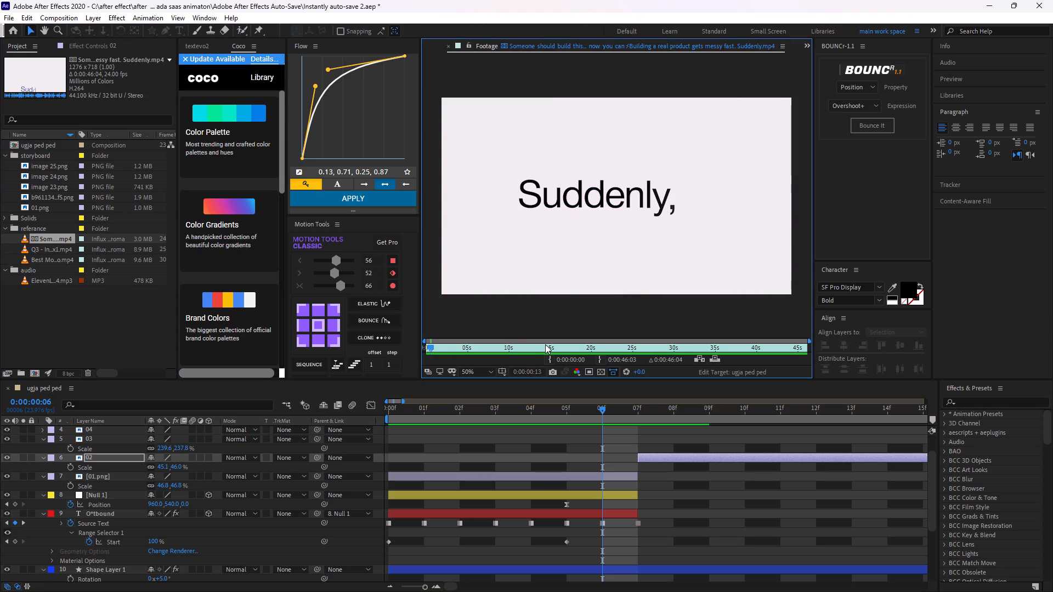
{"action": "key", "text": "space"}
{"action": "key", "text": "space"}
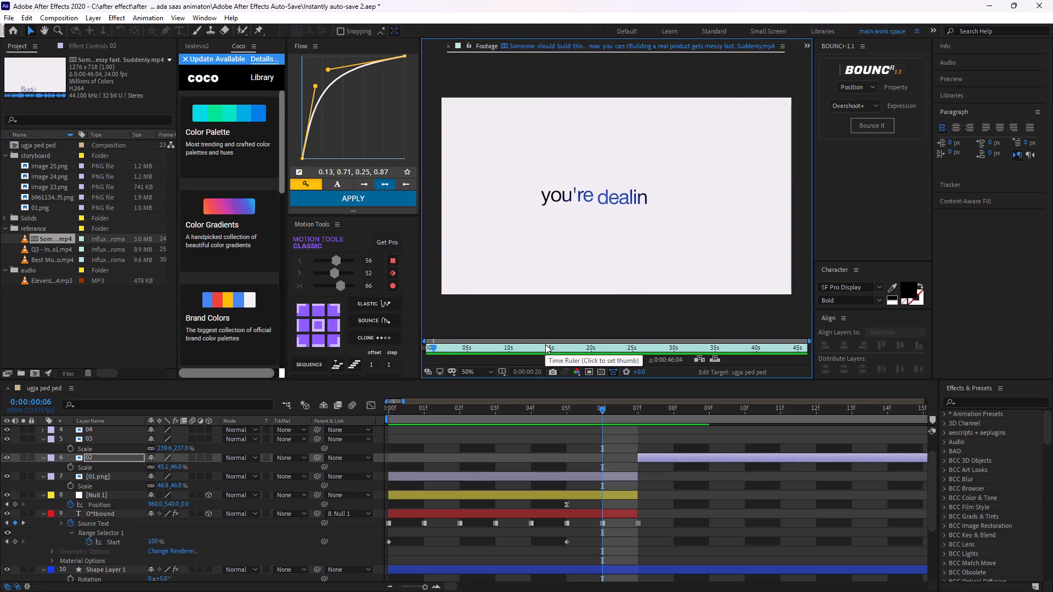